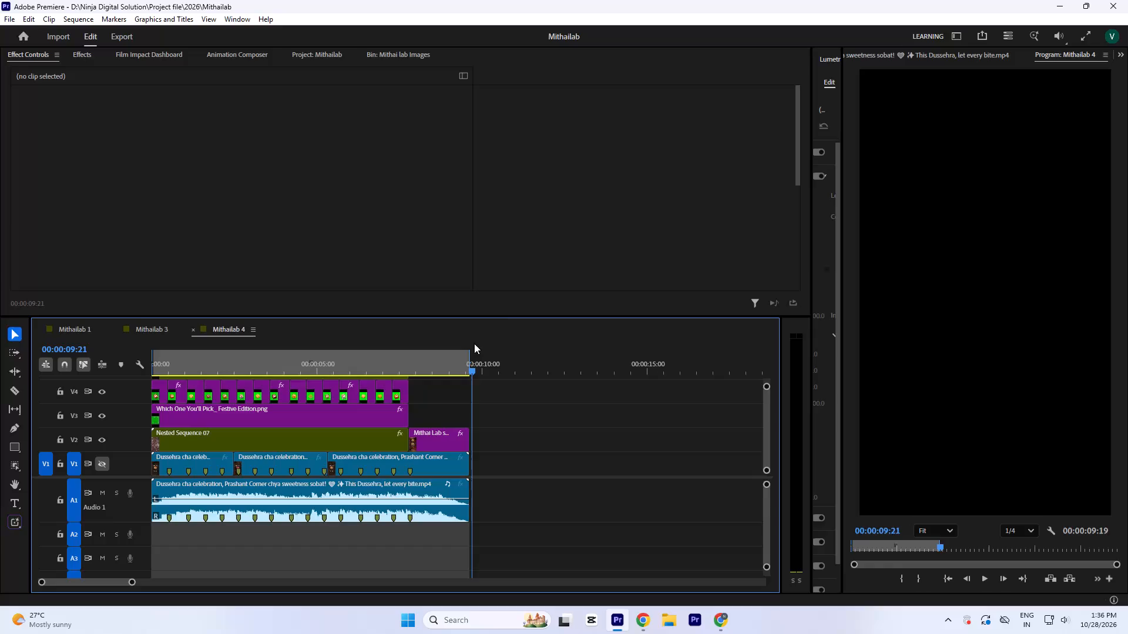
{"action": "left_click", "coordinate": [454, 363]}
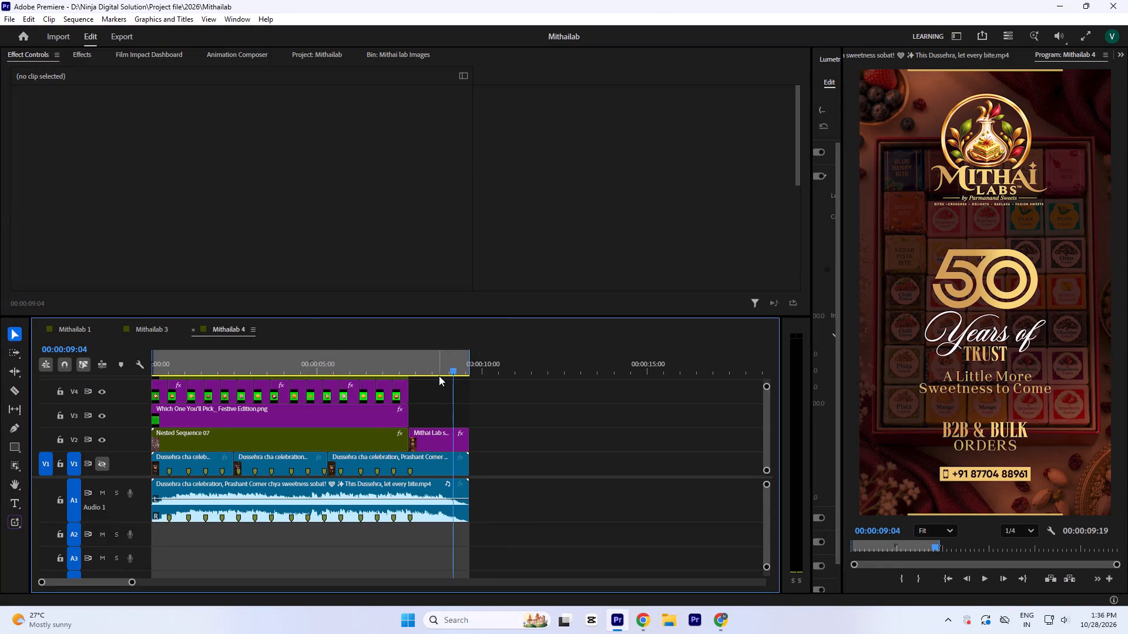
{"action": "left_click", "coordinate": [390, 361]}
{"action": "key", "text": "ctrl+s"}
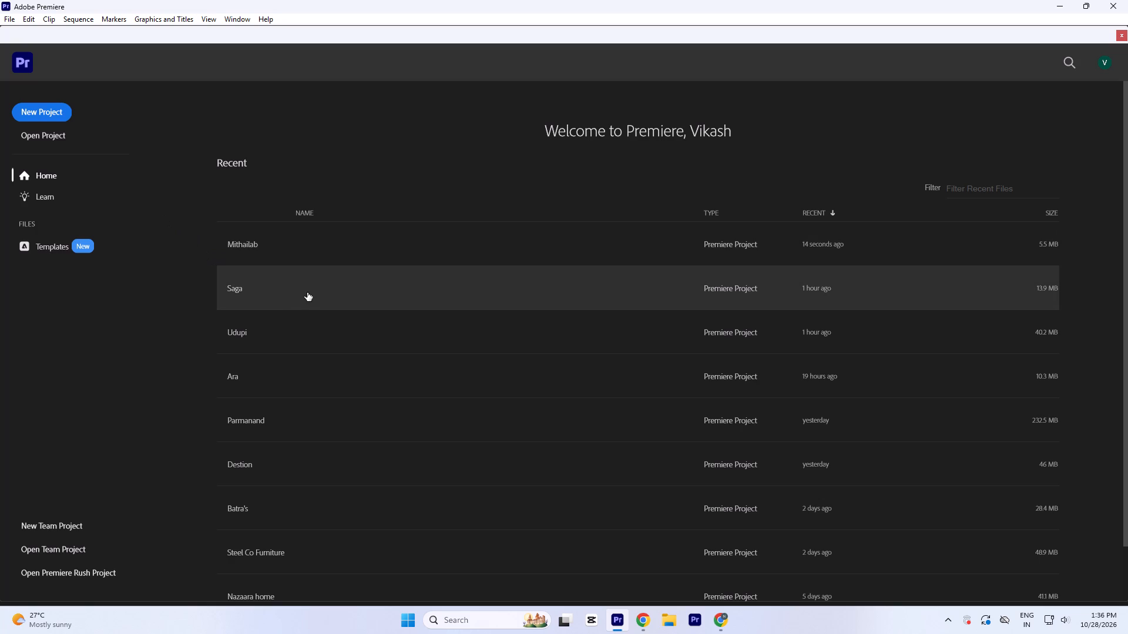
{"action": "left_click", "coordinate": [361, 291]}
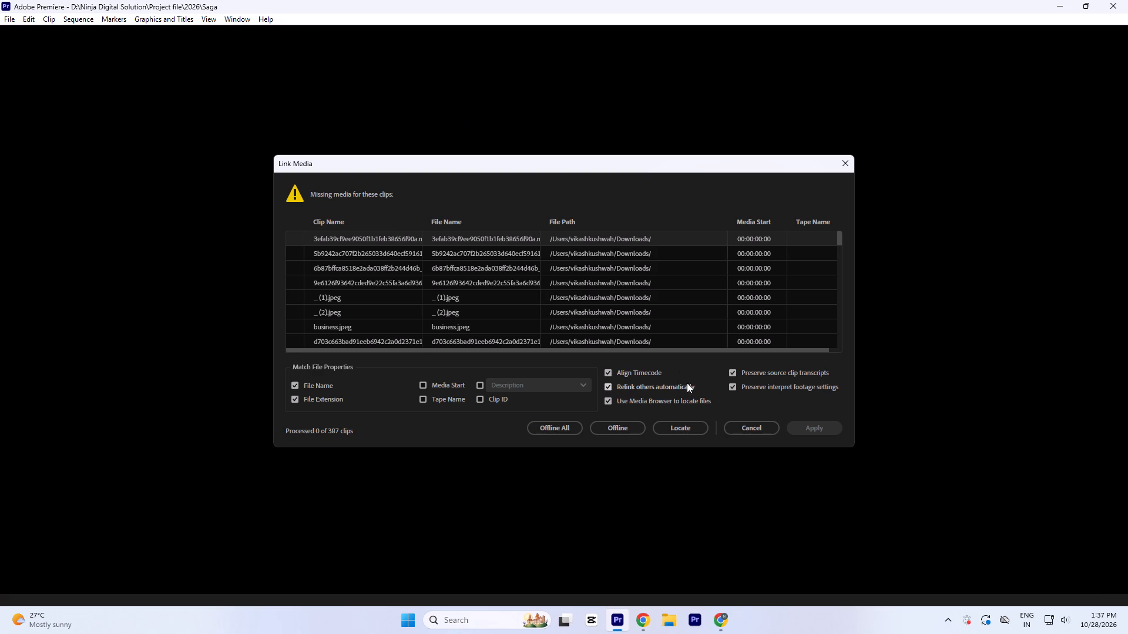
{"action": "left_click", "coordinate": [757, 430]}
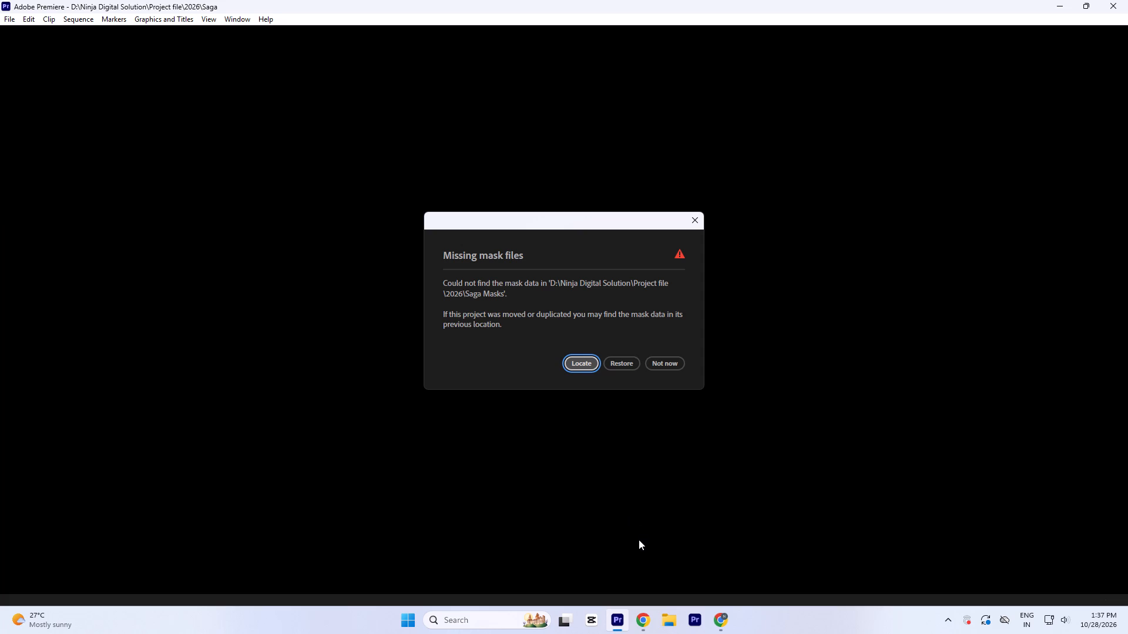
{"action": "left_click", "coordinate": [674, 359]}
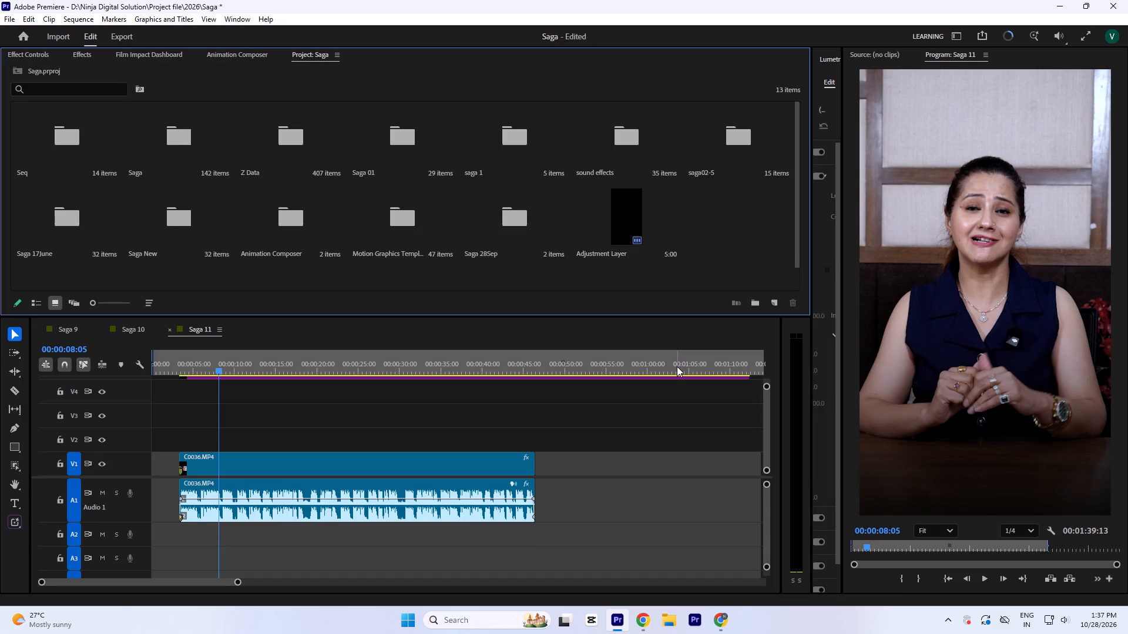
Place the playhead at 00:00:03:15 in the Saga 11 sequence, save the project and accept the font substitution.
{"action": "left_click_drag", "start_coordinate": [181, 361], "coordinate": [182, 365]}
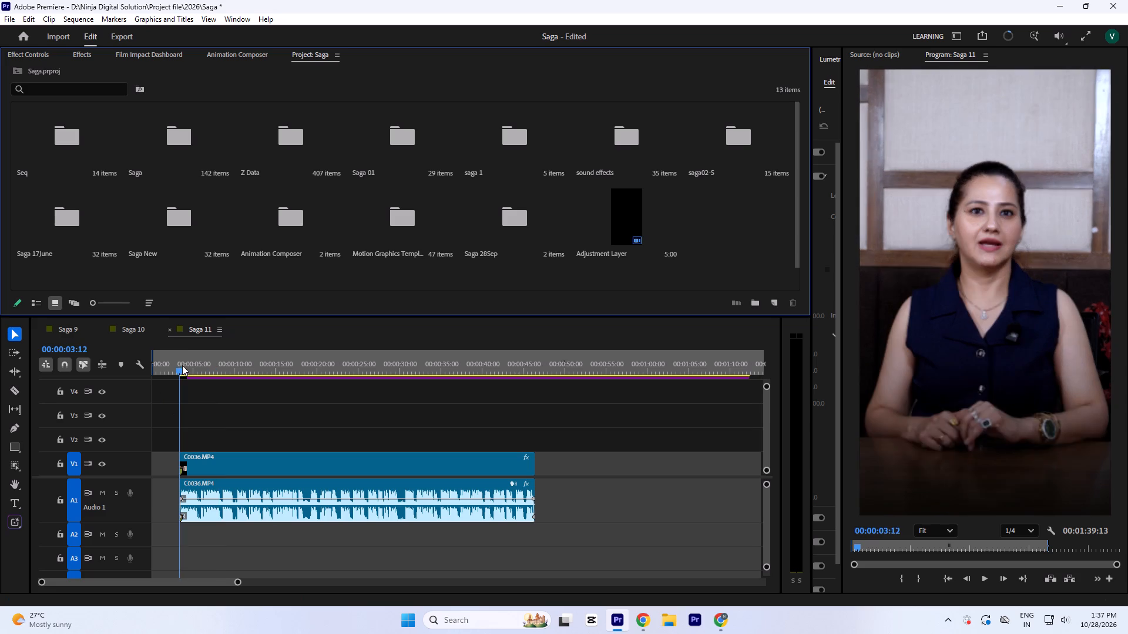
{"action": "left_click_drag", "start_coordinate": [182, 365], "coordinate": [182, 367]}
{"action": "key", "text": "ctrl+s"}
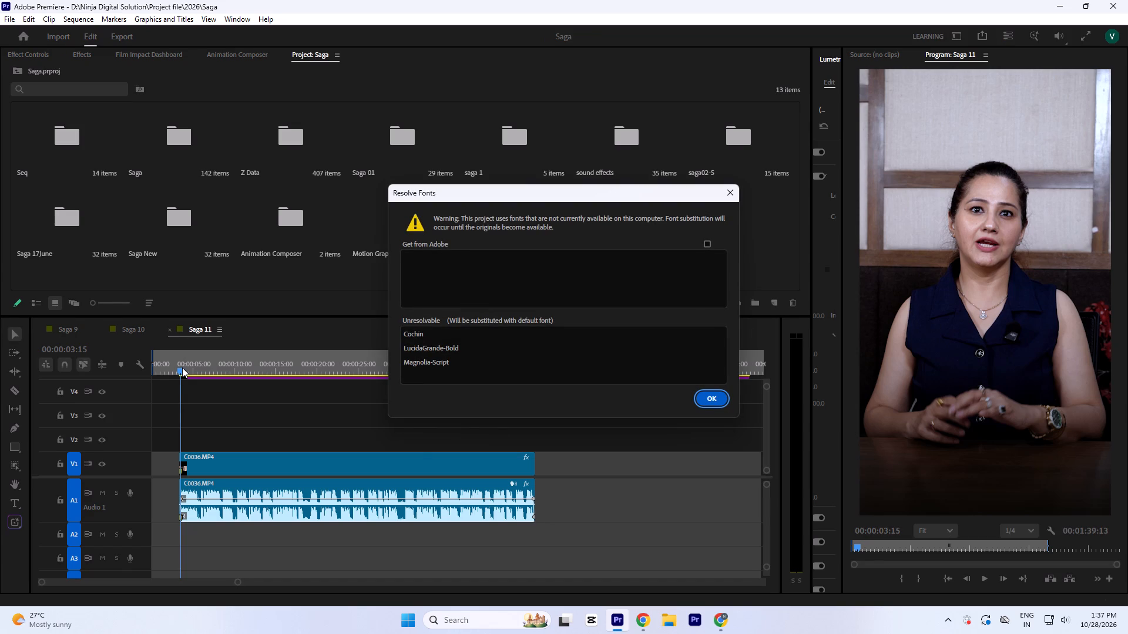
{"action": "left_click", "coordinate": [711, 394]}
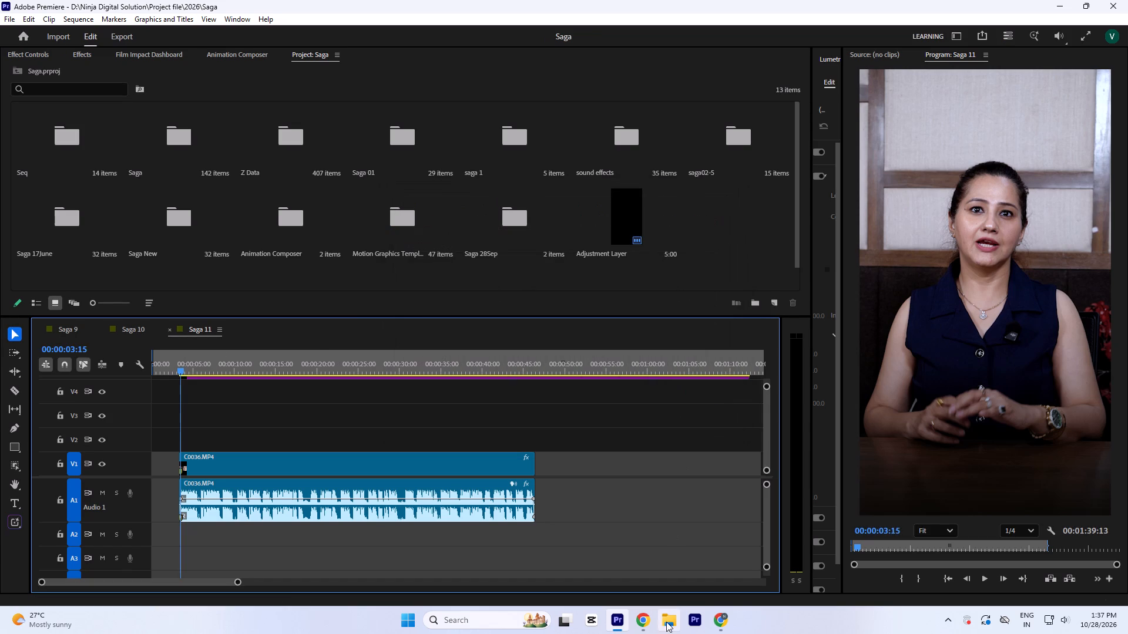
Switch to File Explorer and open the Camera 1 footage folder under D:, Ninja Digital Solution, Video Data, Saga 28Sep.
{"action": "left_click", "coordinate": [671, 618]}
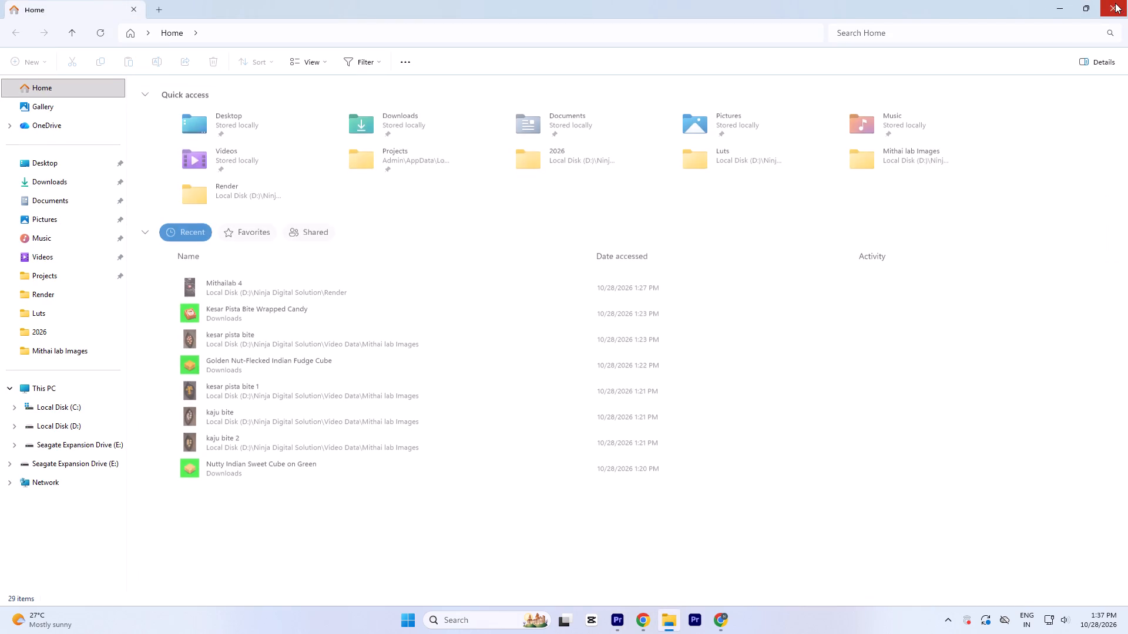
{"action": "left_click", "coordinate": [1115, 3]}
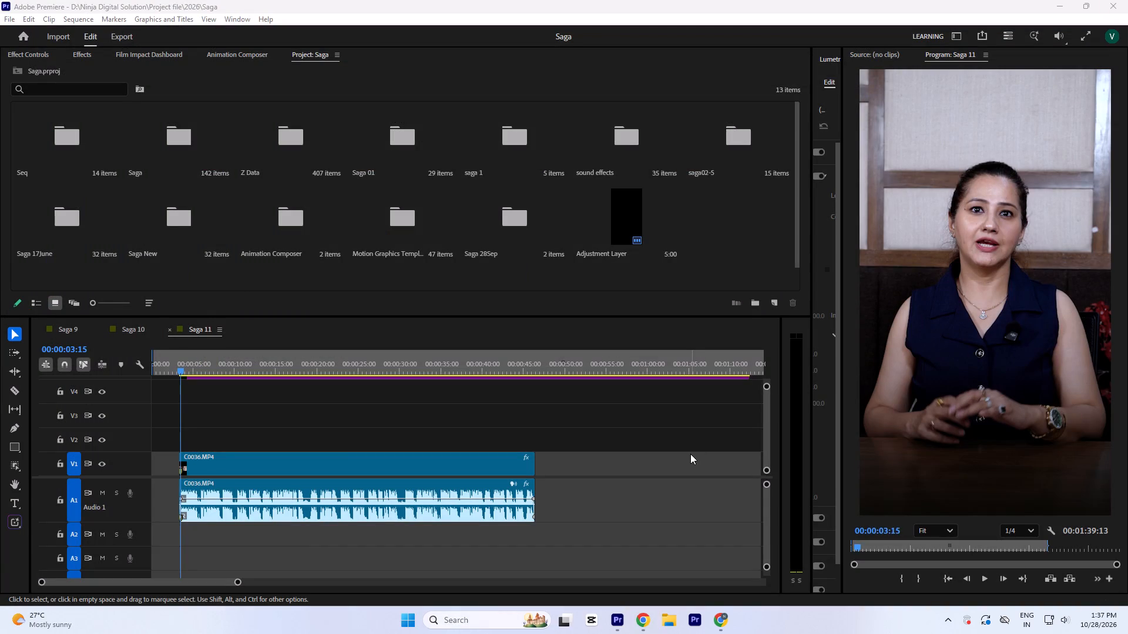
{"action": "left_click", "coordinate": [673, 630]}
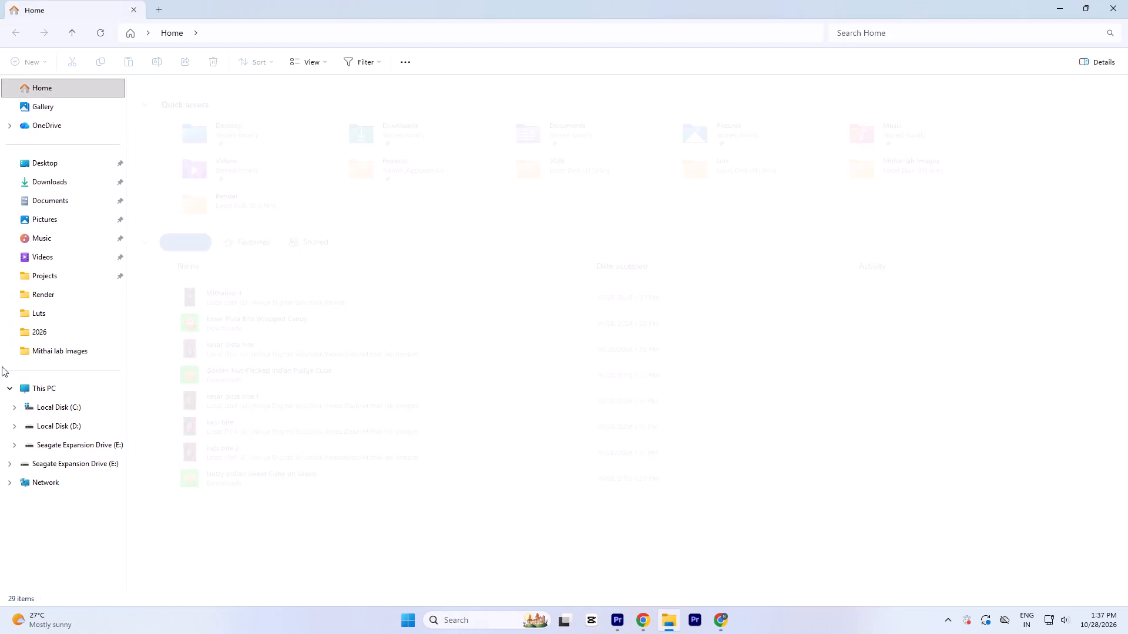
{"action": "left_click", "coordinate": [61, 389]}
{"action": "double_click", "coordinate": [375, 107]}
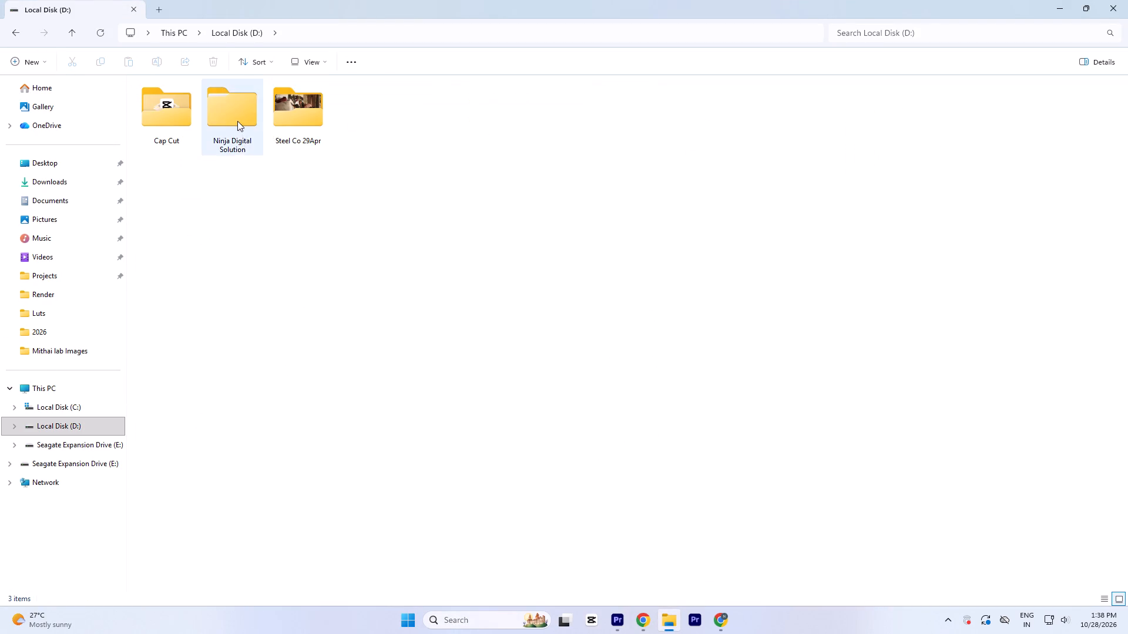
{"action": "double_click", "coordinate": [237, 121]}
{"action": "left_click", "coordinate": [202, 242]}
{"action": "double_click", "coordinate": [189, 232]}
{"action": "scroll", "coordinate": [260, 382], "scroll_direction": "up", "scroll_amount": 3}
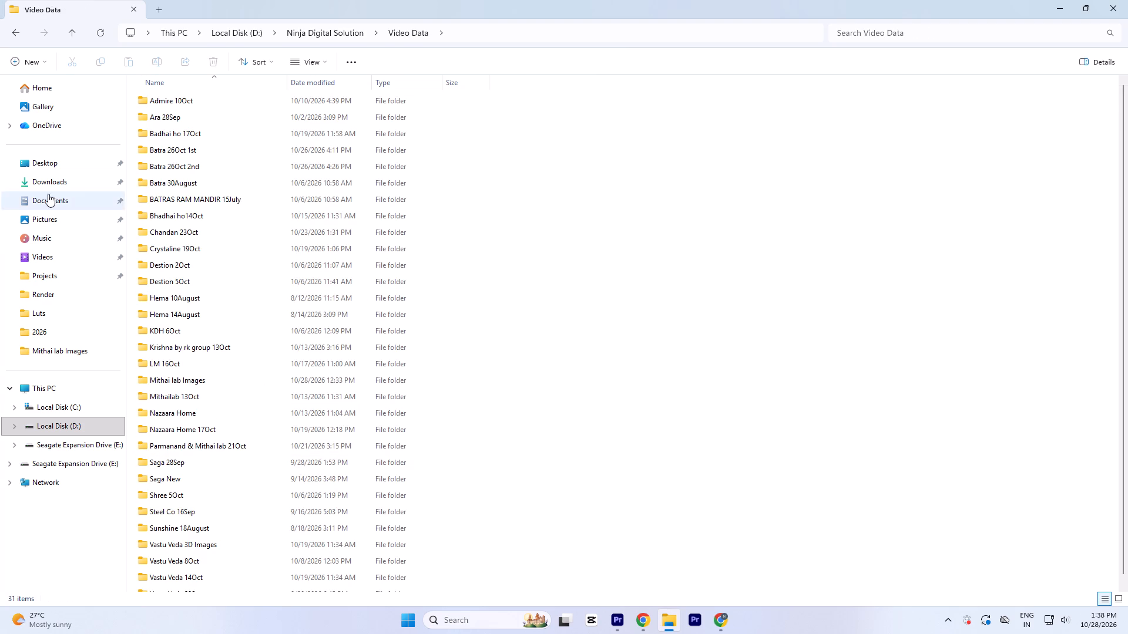
{"action": "scroll", "coordinate": [213, 379], "scroll_direction": "up", "scroll_amount": 3}
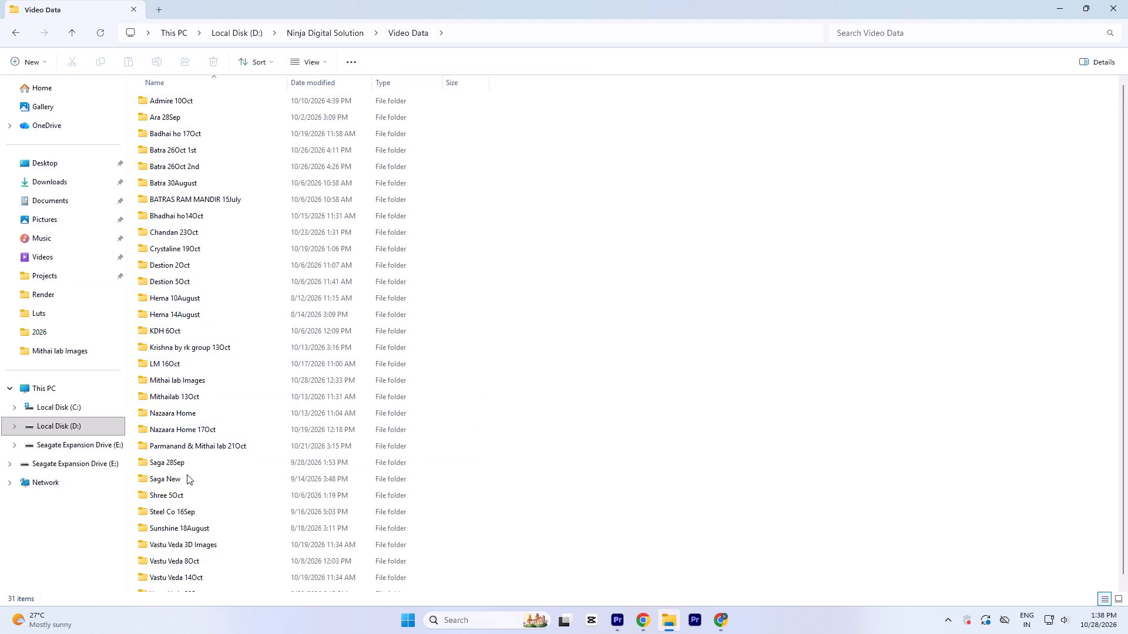
{"action": "double_click", "coordinate": [193, 464]}
{"action": "double_click", "coordinate": [188, 101]}
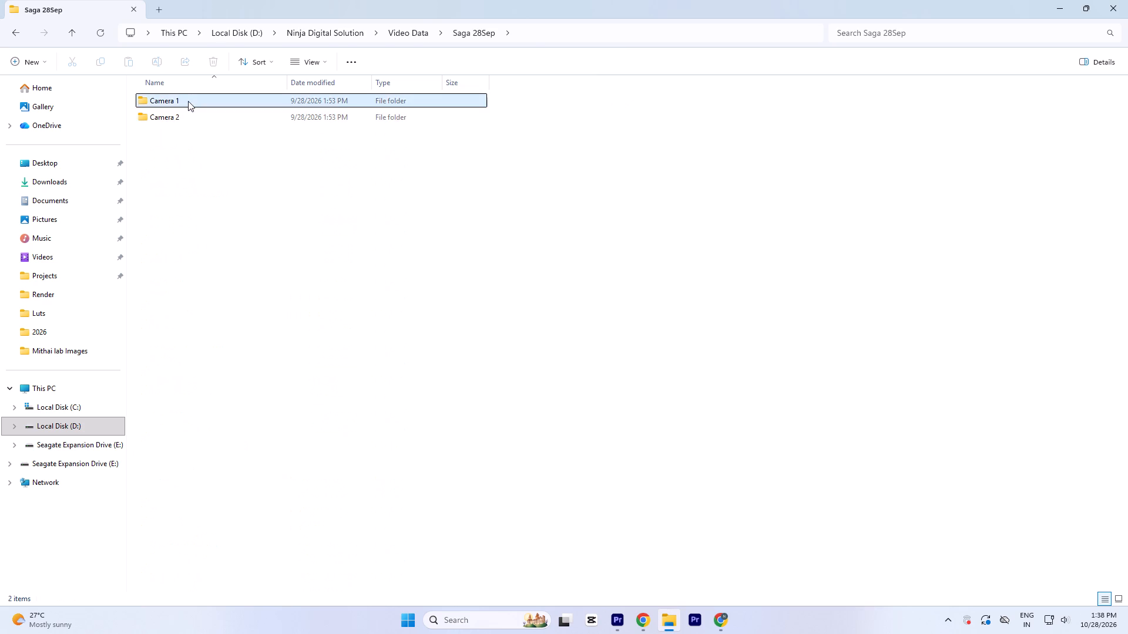
{"action": "scroll", "coordinate": [351, 296], "scroll_direction": "up", "scroll_amount": 3}
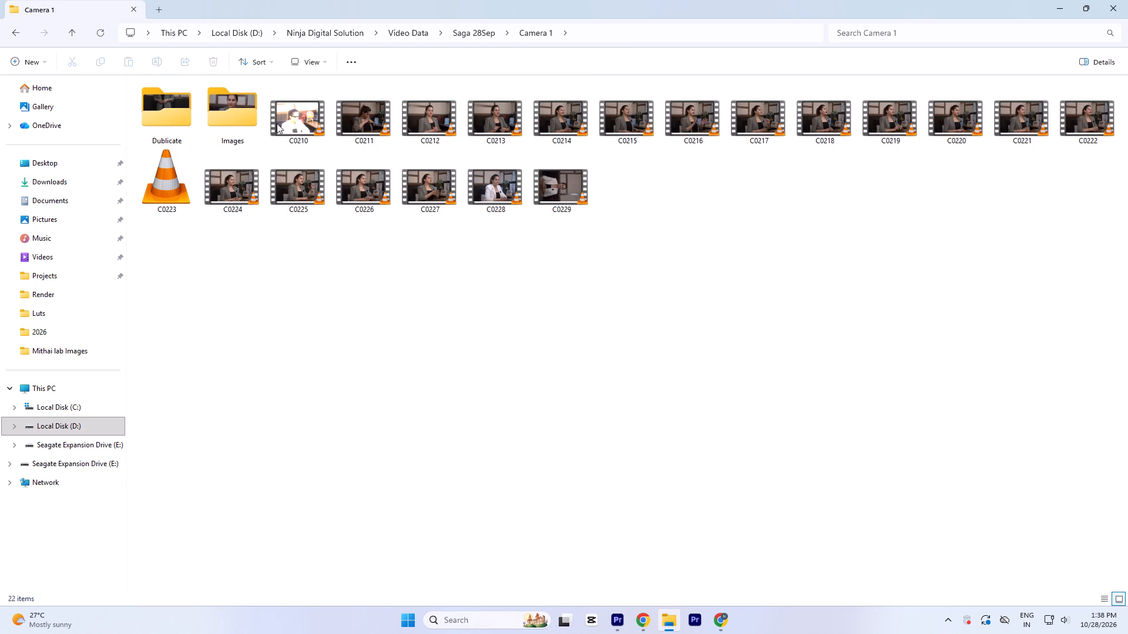
Preview the C0229 clip in VLC, skimming through its first half, and close the player.
{"action": "double_click", "coordinate": [543, 187]}
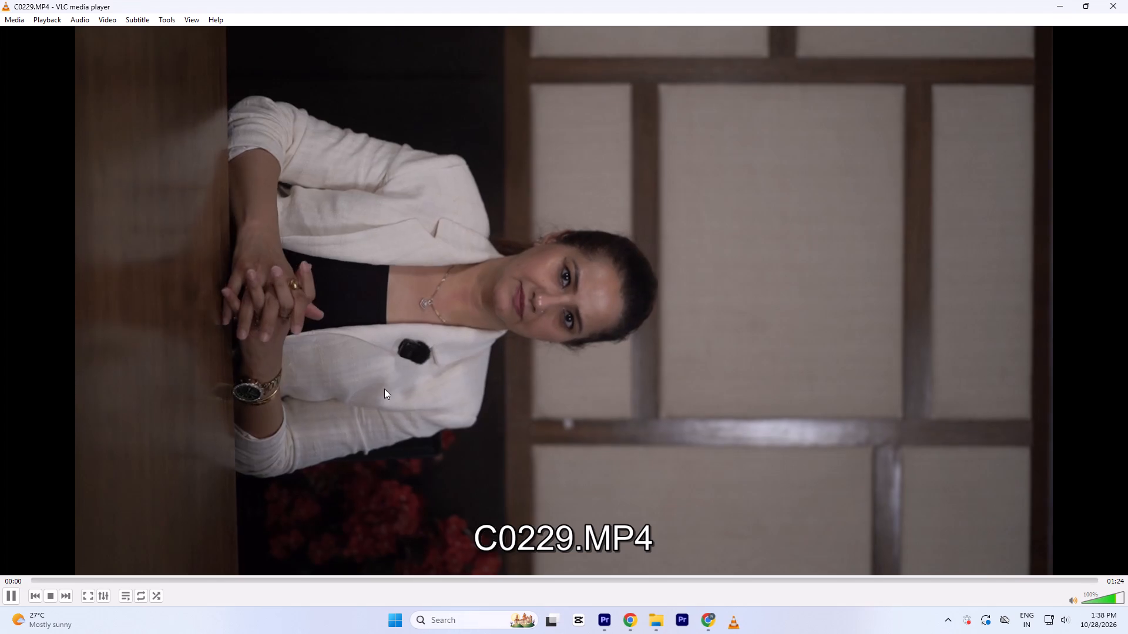
{"action": "left_click_drag", "start_coordinate": [90, 585], "coordinate": [116, 586]}
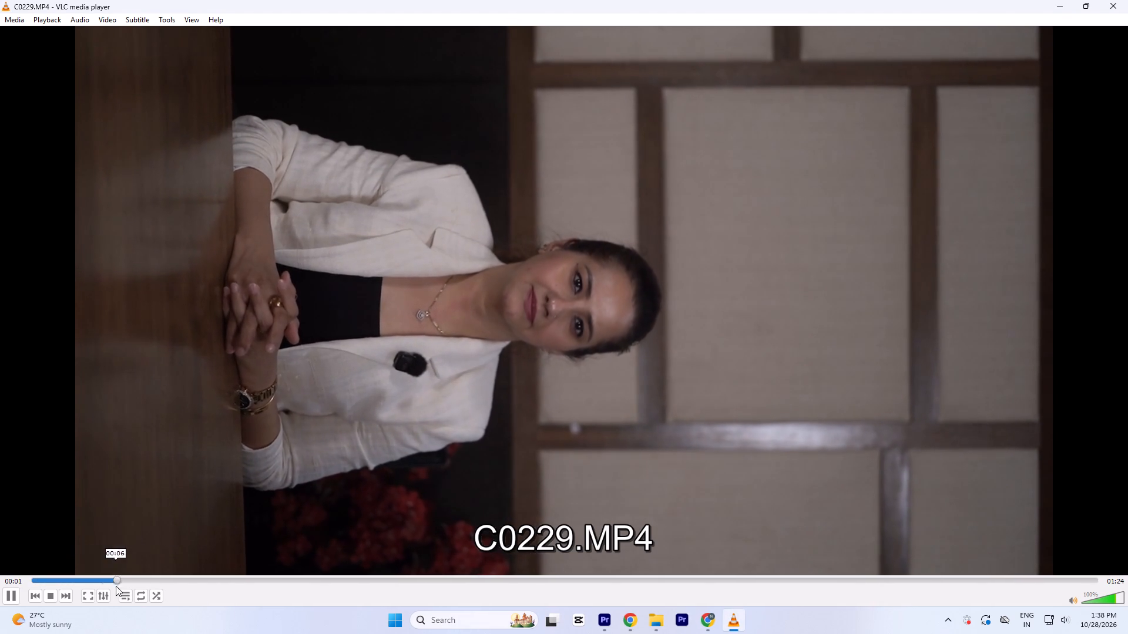
{"action": "left_click_drag", "start_coordinate": [116, 586], "coordinate": [169, 586]}
{"action": "left_click_drag", "start_coordinate": [399, 579], "coordinate": [444, 576]}
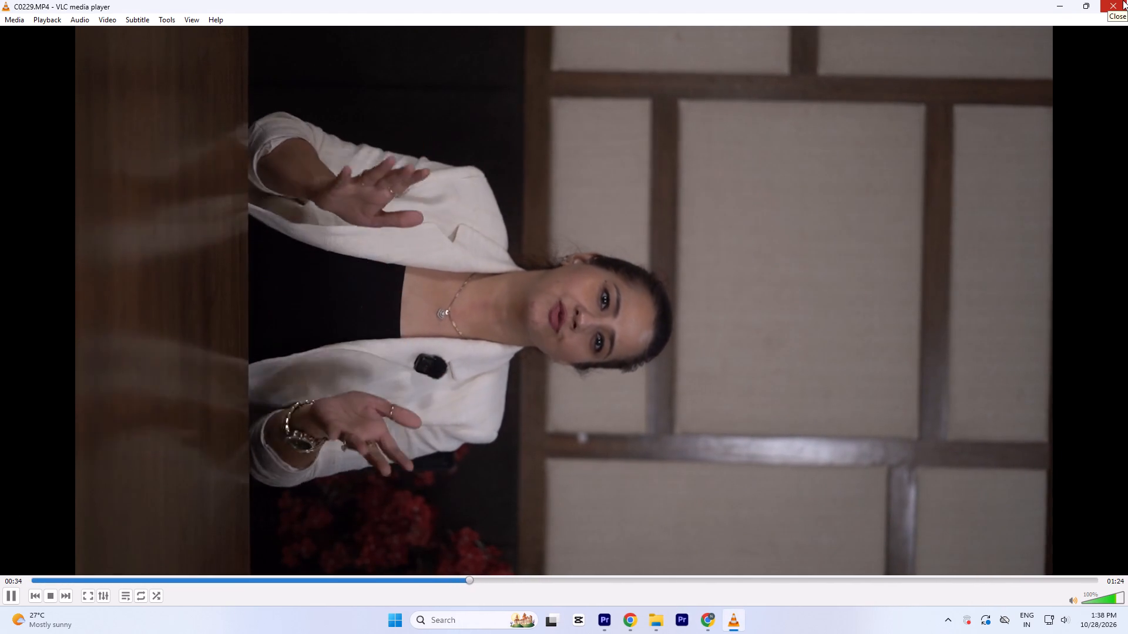
{"action": "left_click", "coordinate": [1123, 0]}
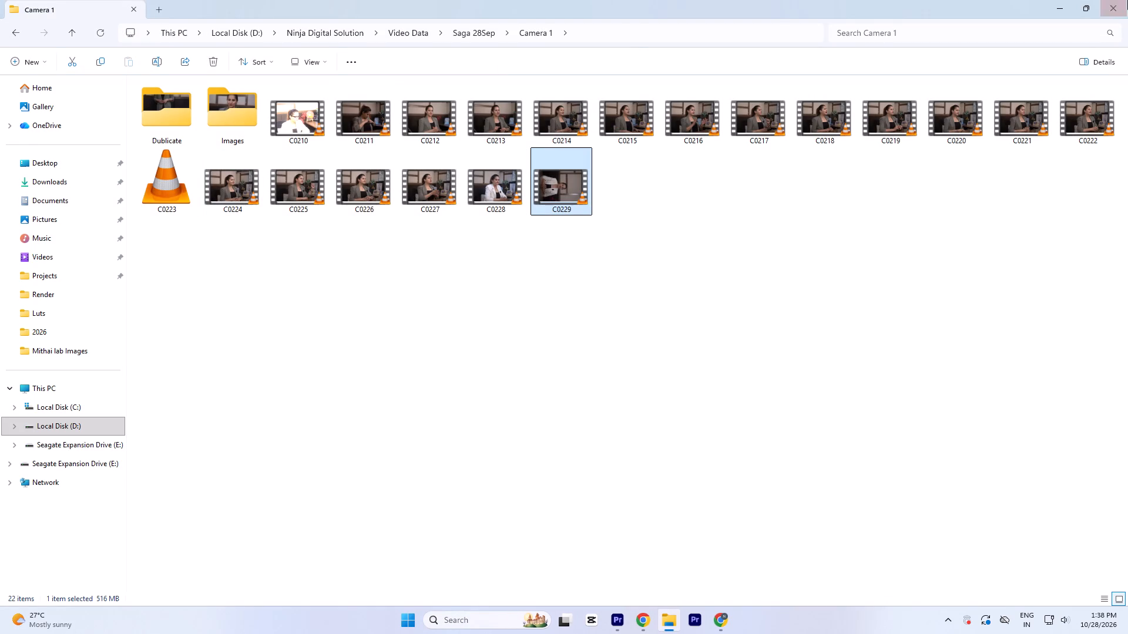
Look through the clips in the Camera 2 folder of Saga 28Sep and close File Explorer.
{"action": "left_click", "coordinate": [78, 29]}
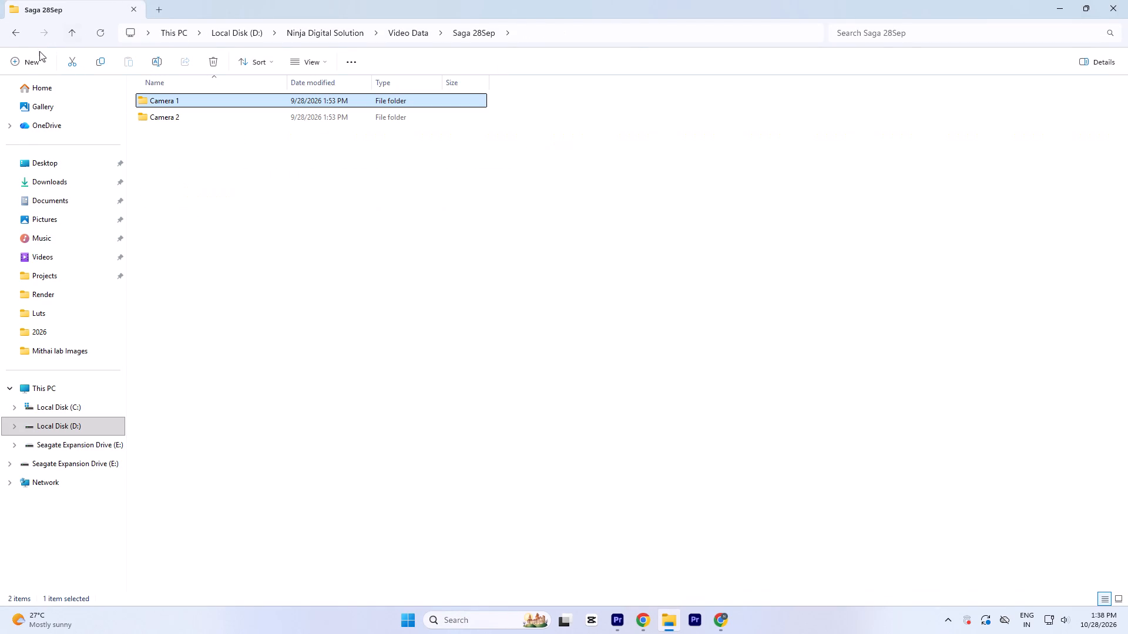
{"action": "double_click", "coordinate": [189, 116]}
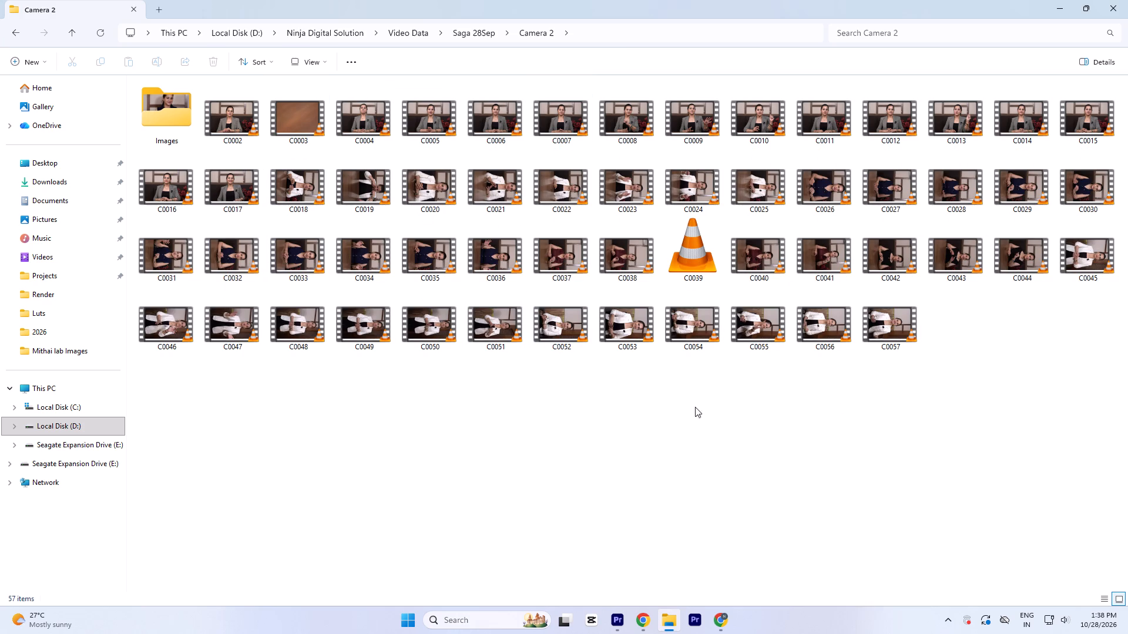
{"action": "left_click", "coordinate": [1127, 0]}
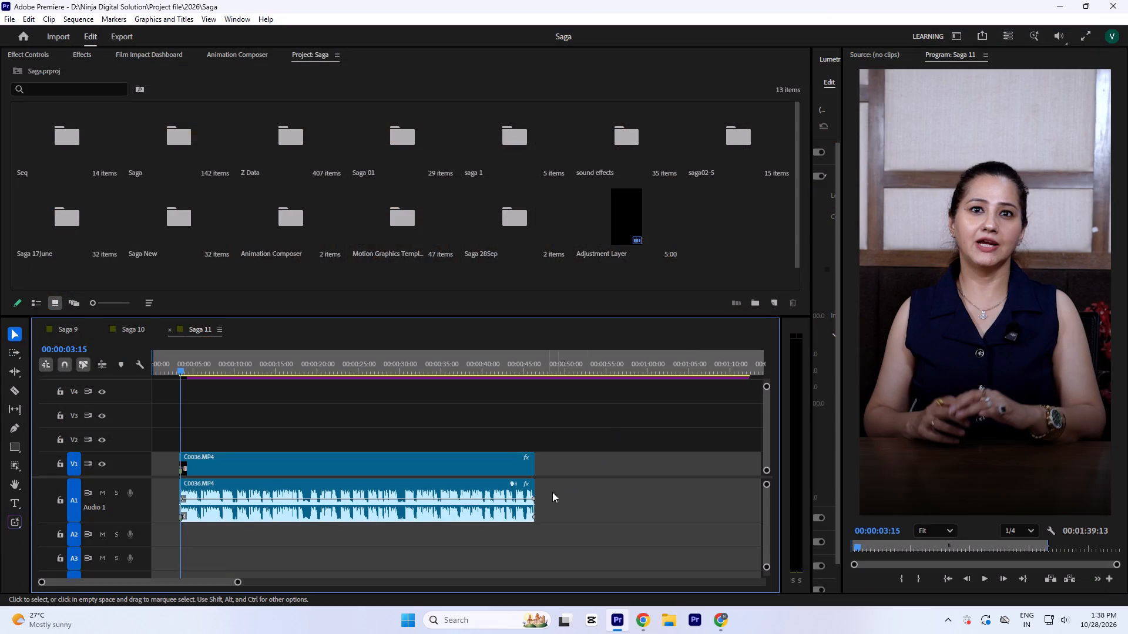
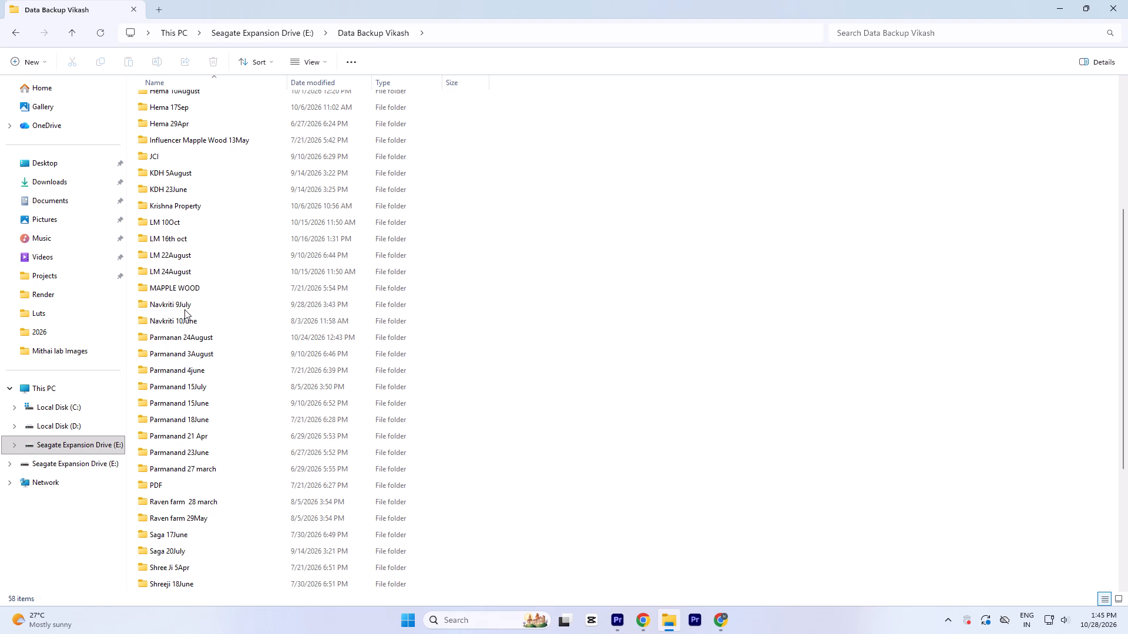
Leave the backup folder on the Seagate drive and show the list of drives under This PC.
{"action": "left_click", "coordinate": [52, 389]}
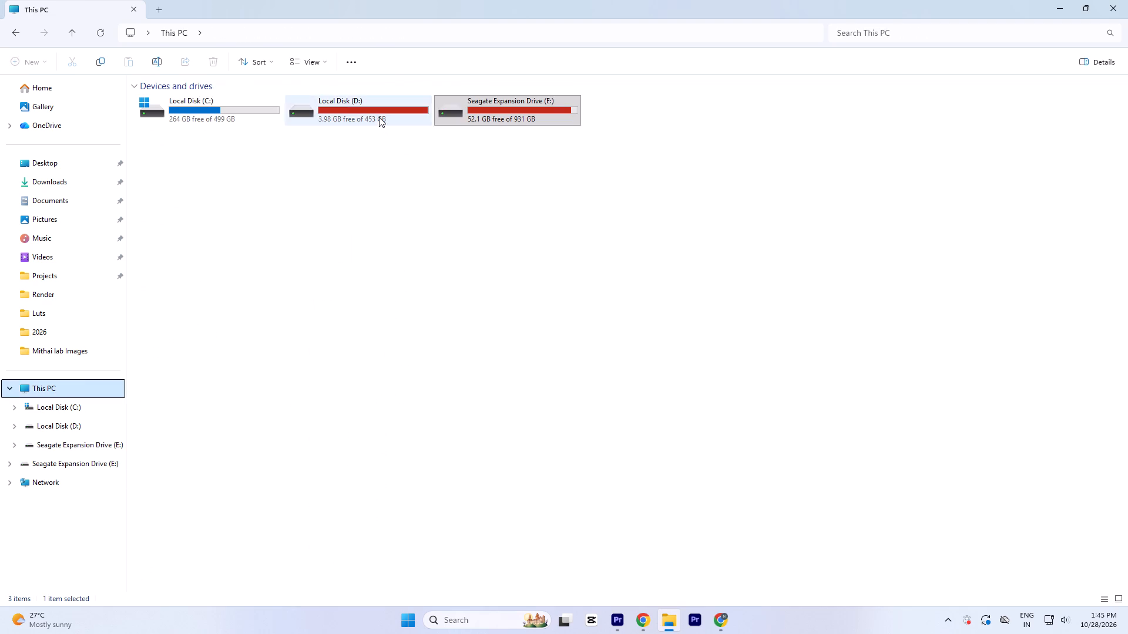
Examine the contents of the Nazaara Home 17Oct and Nazaara Home folders in Ninja Digital Solution's Video Data folder on Local Disk (D:).
{"action": "double_click", "coordinate": [379, 117]}
{"action": "double_click", "coordinate": [242, 106]}
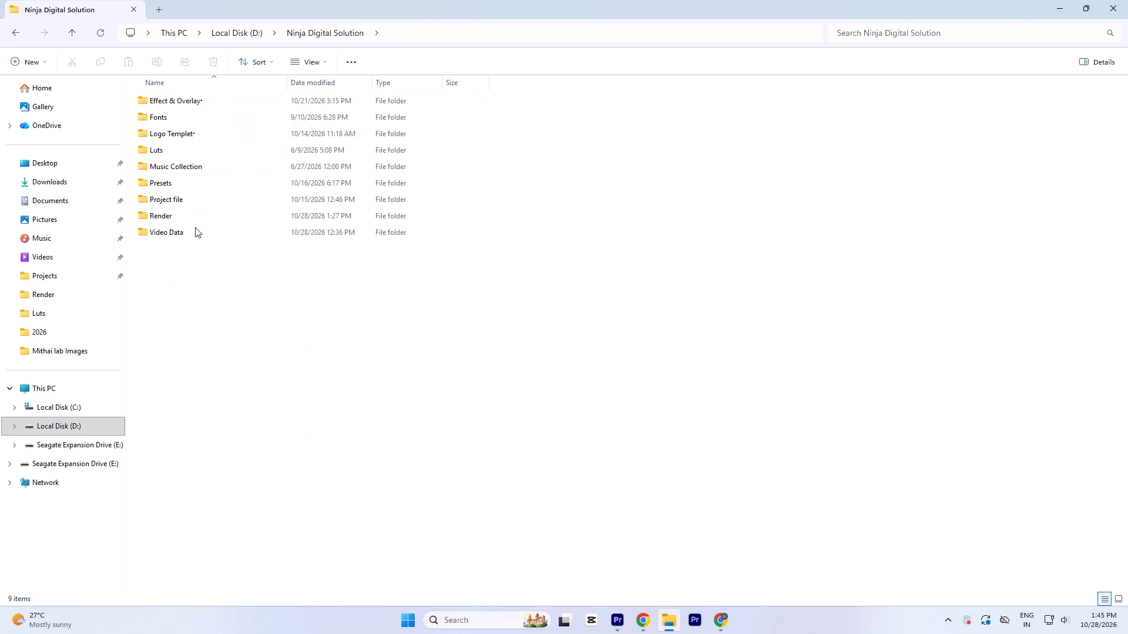
{"action": "double_click", "coordinate": [195, 227]}
{"action": "scroll", "coordinate": [245, 401], "scroll_direction": "up", "scroll_amount": 3}
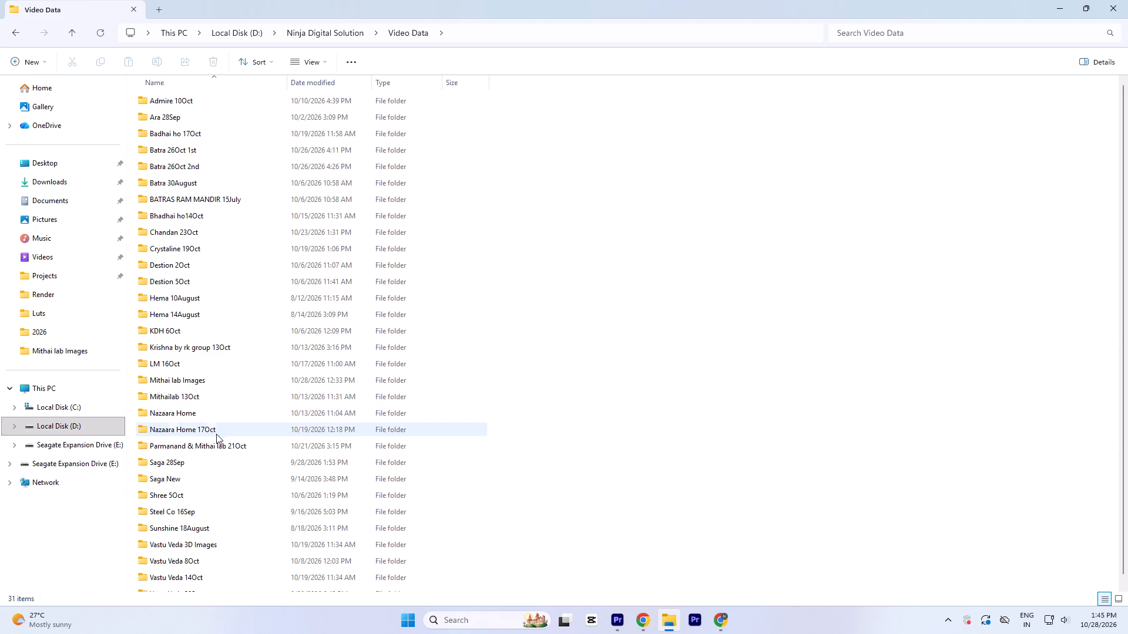
{"action": "double_click", "coordinate": [214, 432]}
{"action": "scroll", "coordinate": [322, 468], "scroll_direction": "down", "scroll_amount": 5}
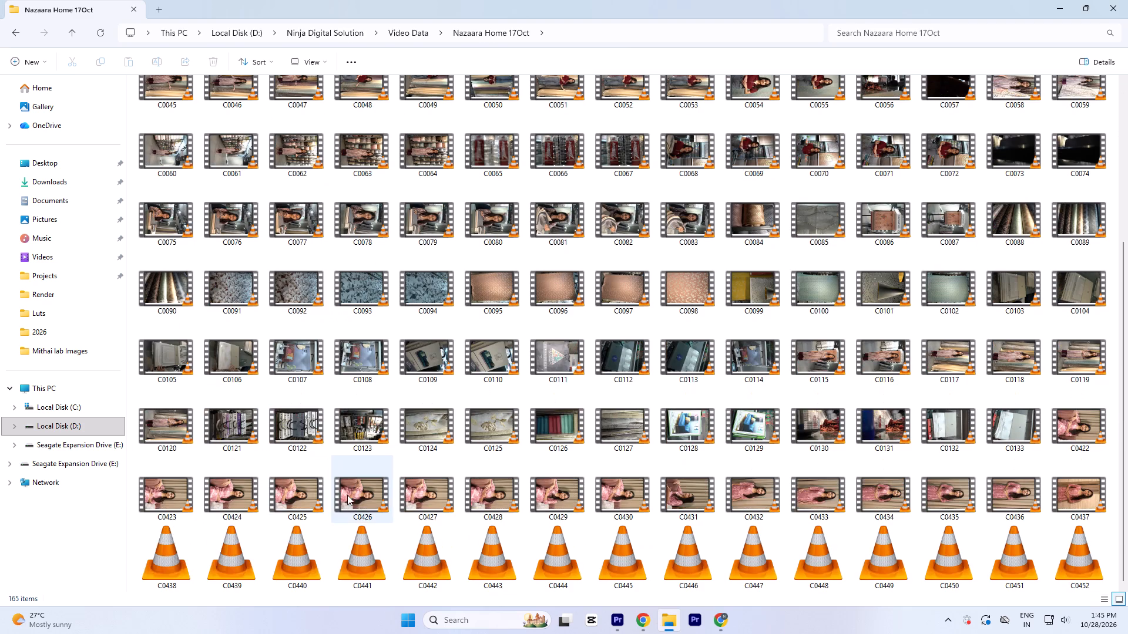
{"action": "scroll", "coordinate": [362, 508], "scroll_direction": "down", "scroll_amount": 5}
{"action": "key", "text": "BackSpace"}
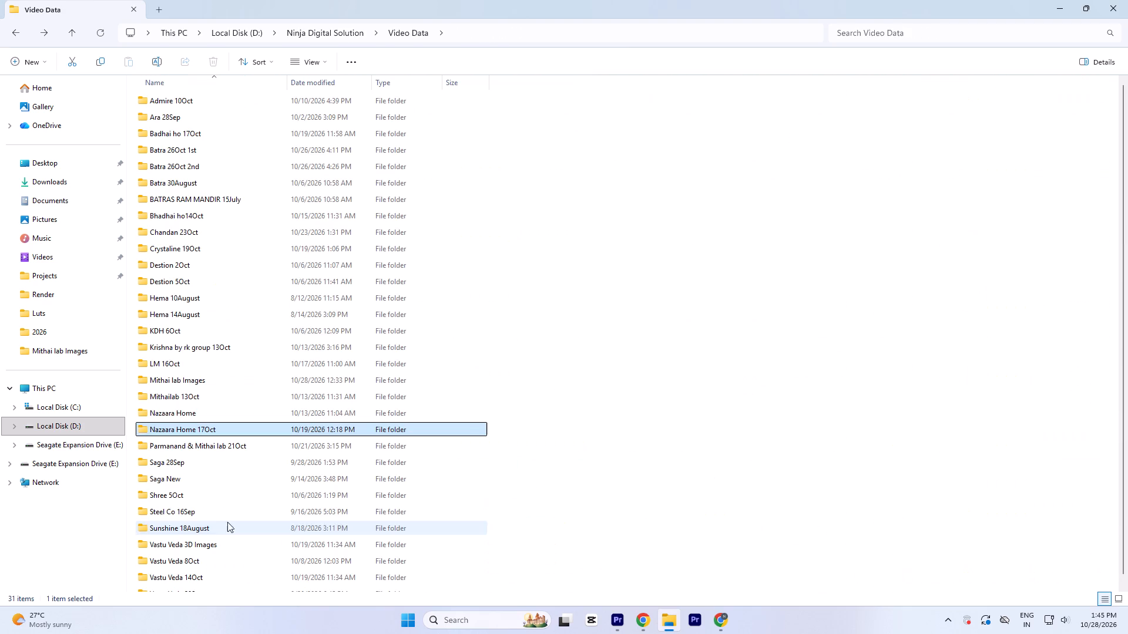
{"action": "double_click", "coordinate": [181, 412]}
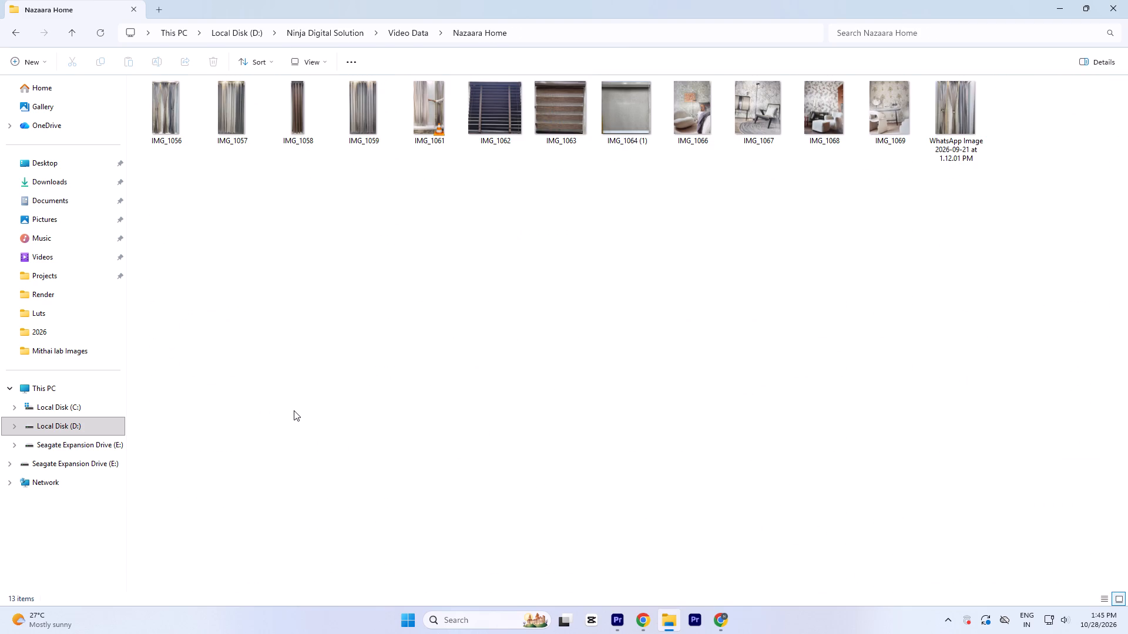
{"action": "key", "text": "BackSpace"}
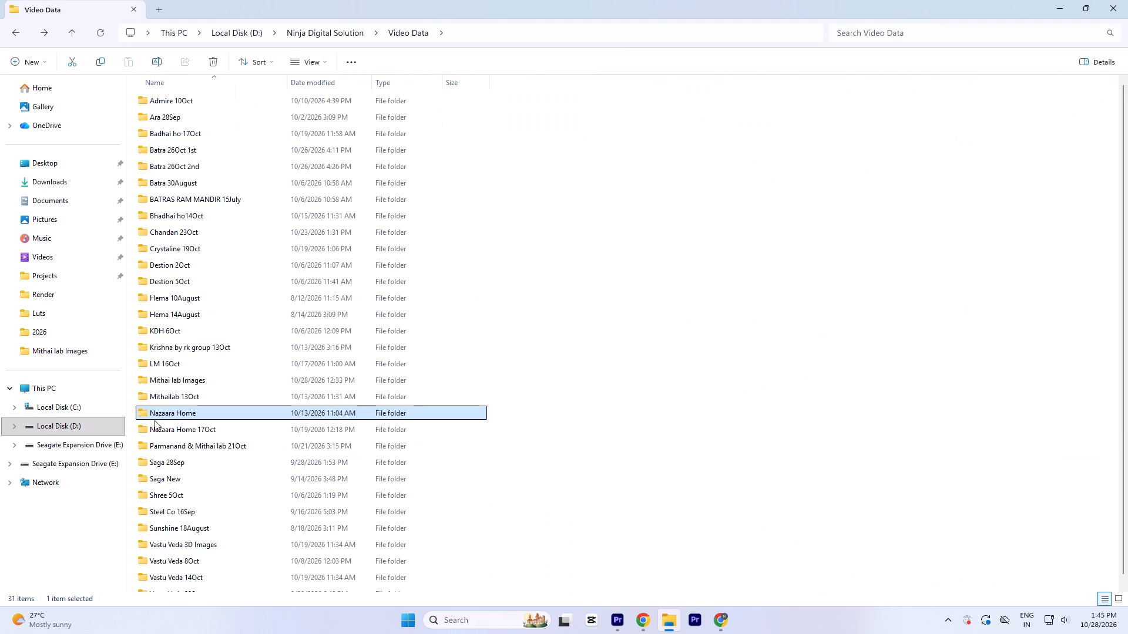
Copy the Nazaara Home 17Oct folder from the Video Data folder.
{"action": "left_click", "coordinate": [192, 431]}
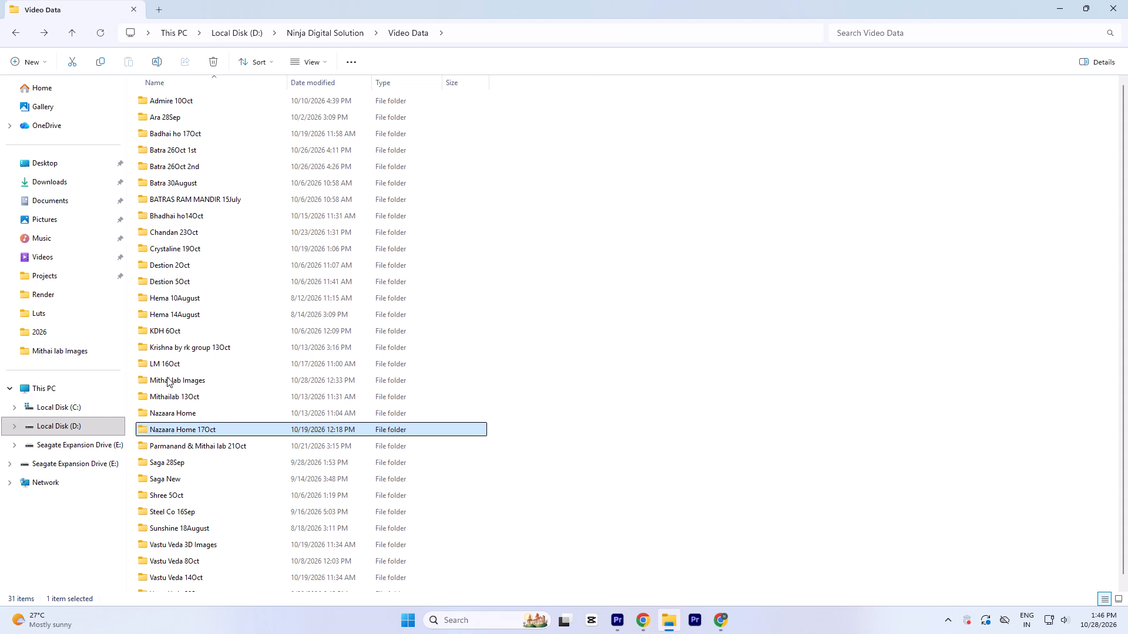
{"action": "key", "text": "ctrl+c"}
{"action": "key", "text": "ctrl+c"}
Open the Data Backup Vikash folder on the Seagate Expansion Drive (E:).
{"action": "left_click", "coordinate": [54, 381]}
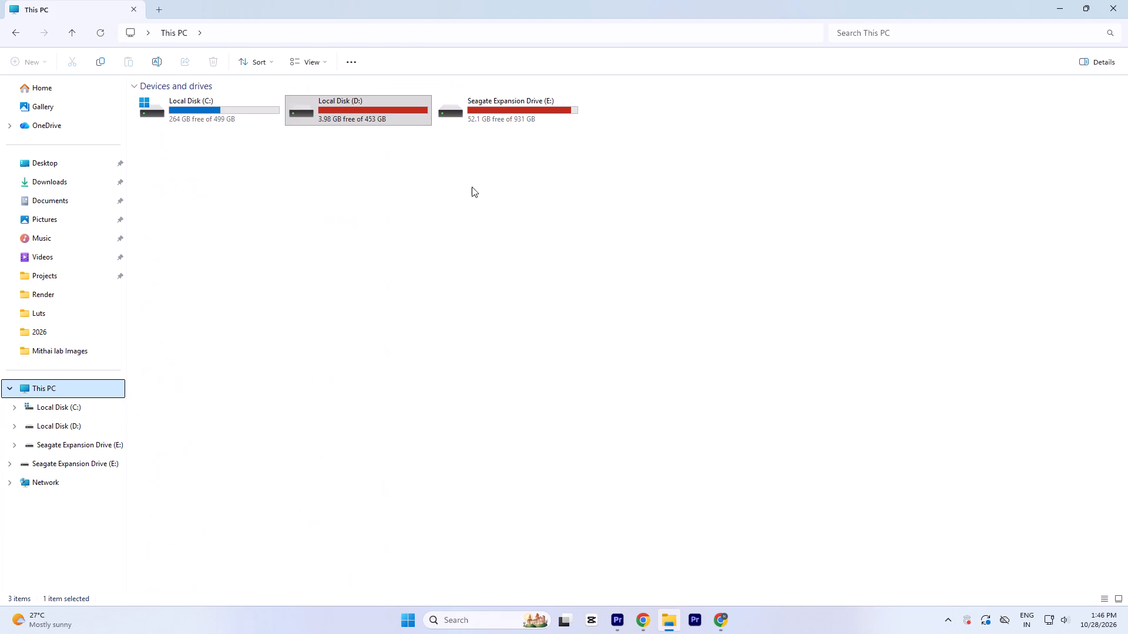
{"action": "double_click", "coordinate": [526, 110]}
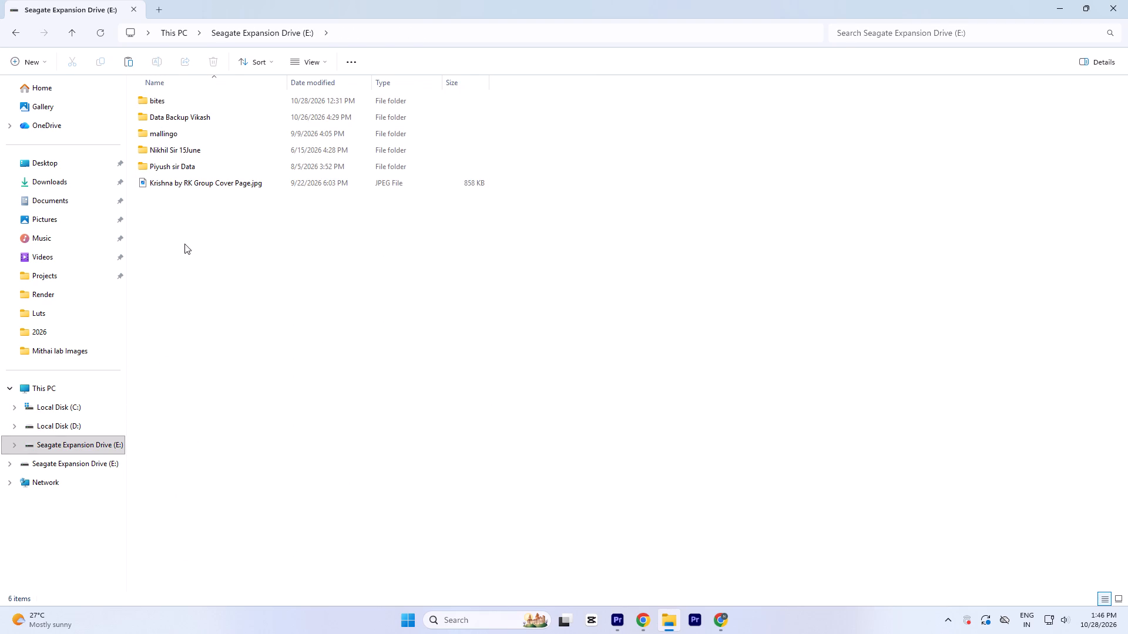
{"action": "double_click", "coordinate": [189, 116]}
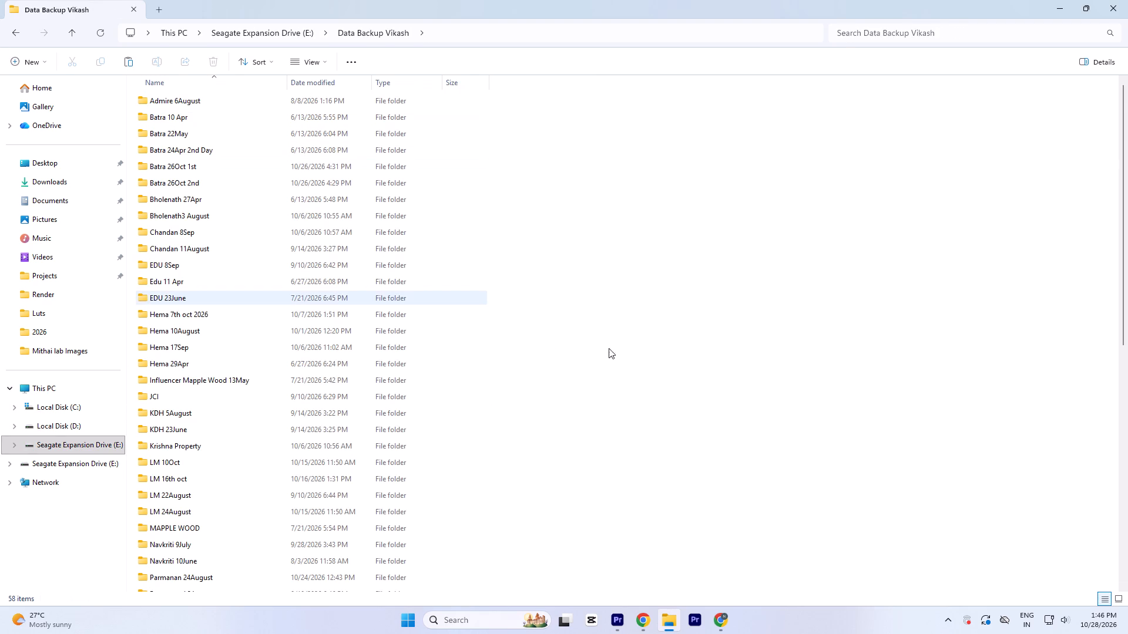
Paste the copied Nazaara Home 17Oct folder into the Data Backup Vikash folder on the Seagate Expansion Drive (E:).
{"action": "left_click", "coordinate": [642, 333]}
{"action": "key", "text": "ctrl+v"}
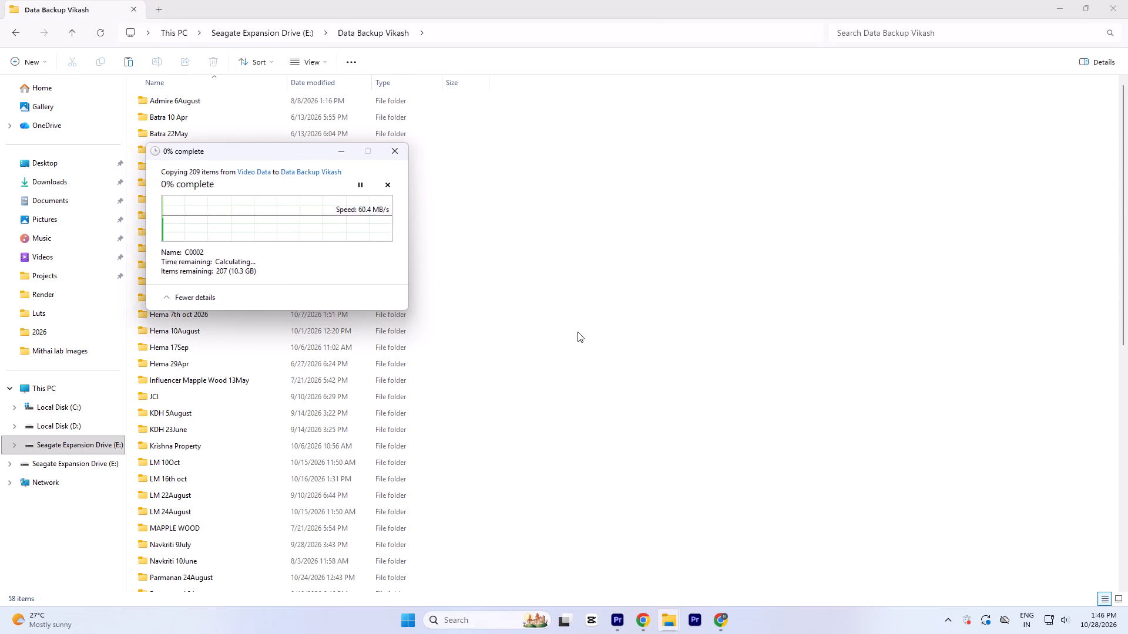
Look through the list of project folders in Data Backup Vikash, including the Nazaara, Parmanand, Saga and Vastu Veda folders.
{"action": "scroll", "coordinate": [578, 332], "scroll_direction": "down", "scroll_amount": 16}
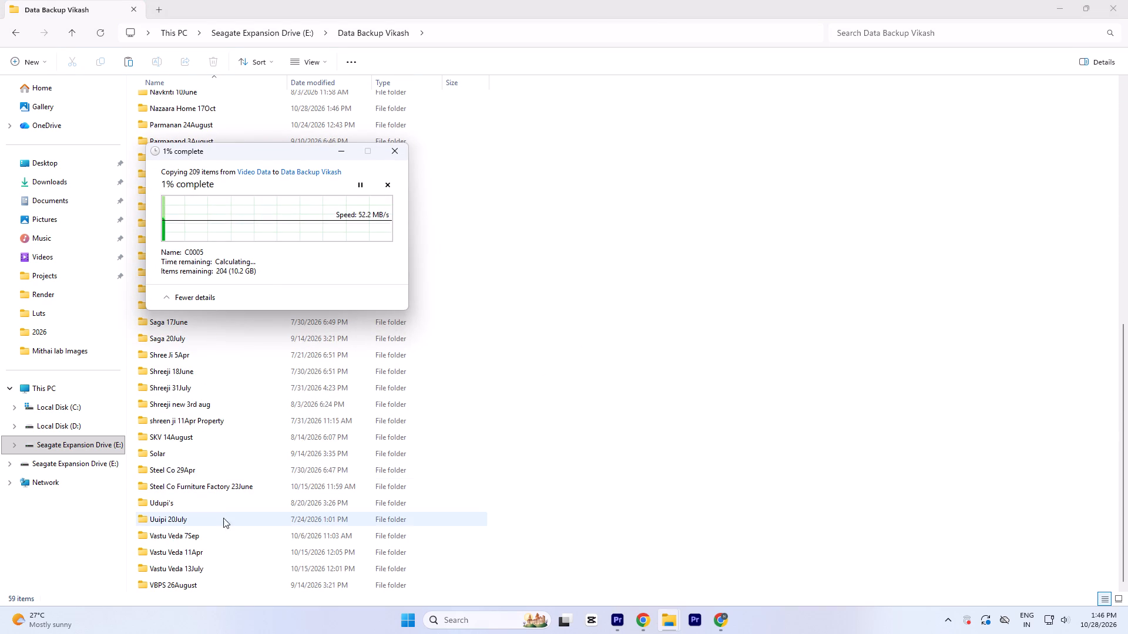
{"action": "scroll", "coordinate": [211, 474], "scroll_direction": "up", "scroll_amount": 1}
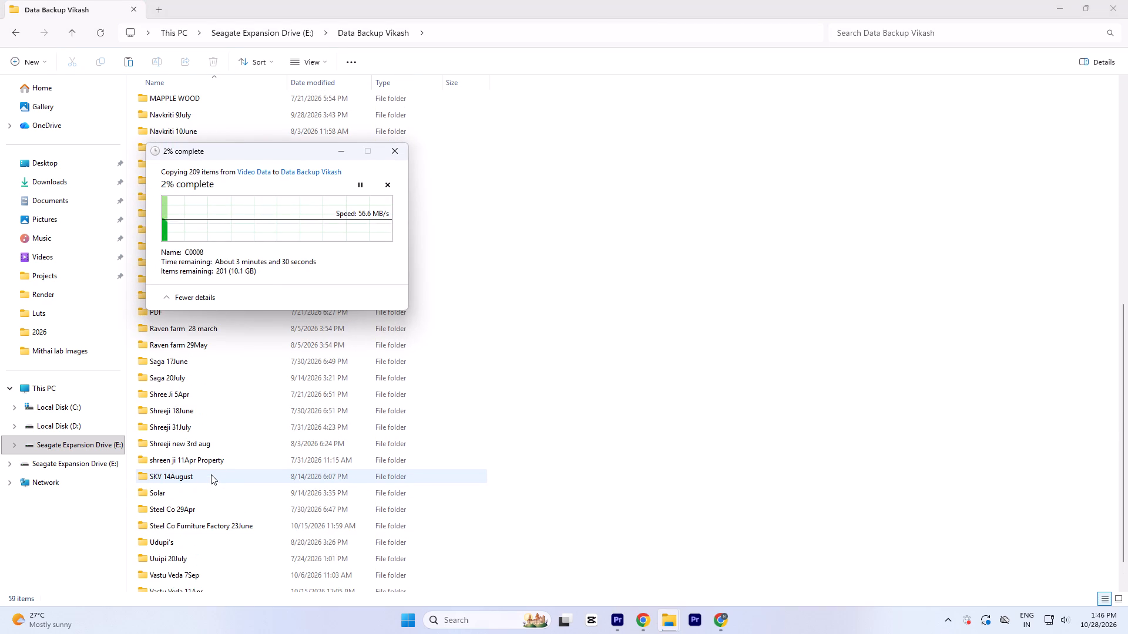
{"action": "scroll", "coordinate": [219, 475], "scroll_direction": "down", "scroll_amount": 4}
{"action": "scroll", "coordinate": [230, 479], "scroll_direction": "up", "scroll_amount": 4}
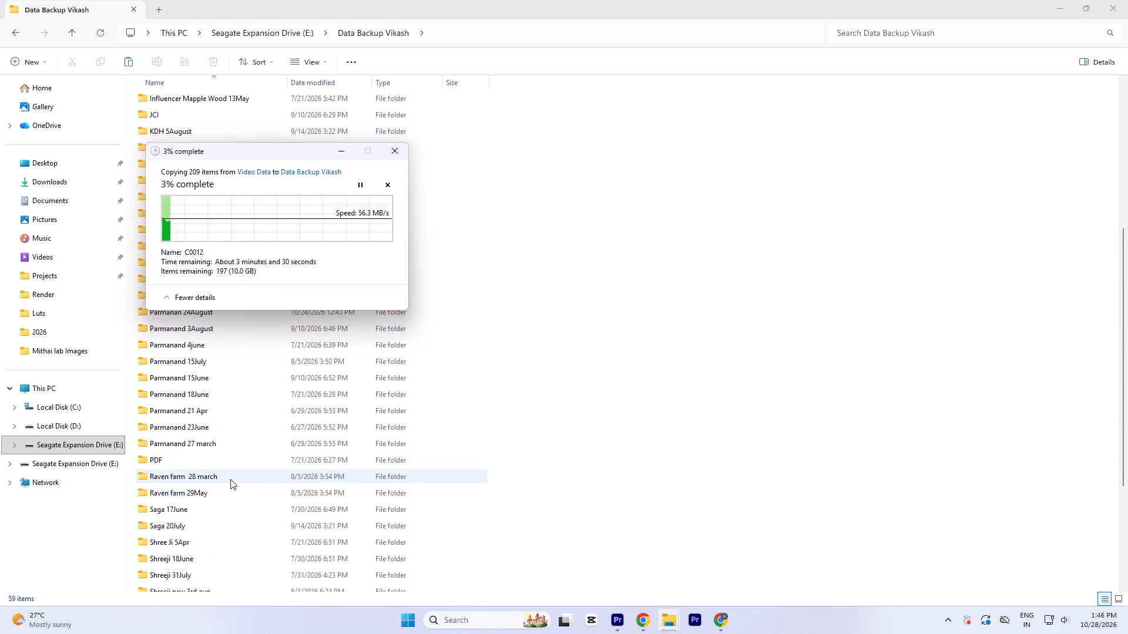
{"action": "scroll", "coordinate": [230, 479], "scroll_direction": "up", "scroll_amount": 2}
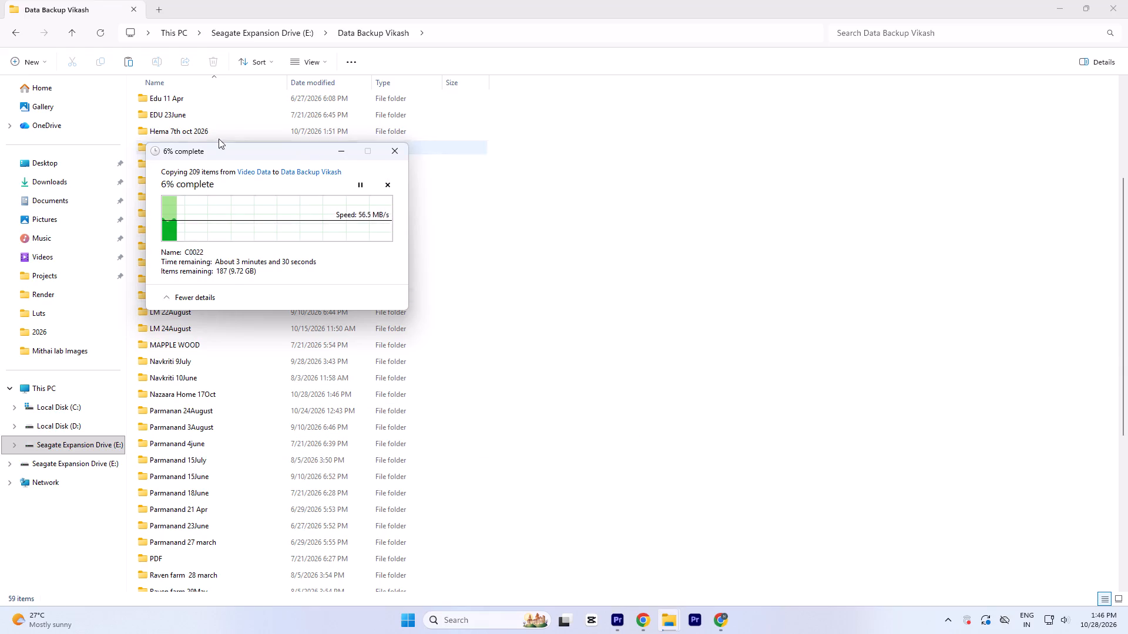
Close the Data Backup Vikash folder window while the copy continues.
{"action": "left_click", "coordinate": [1122, 0]}
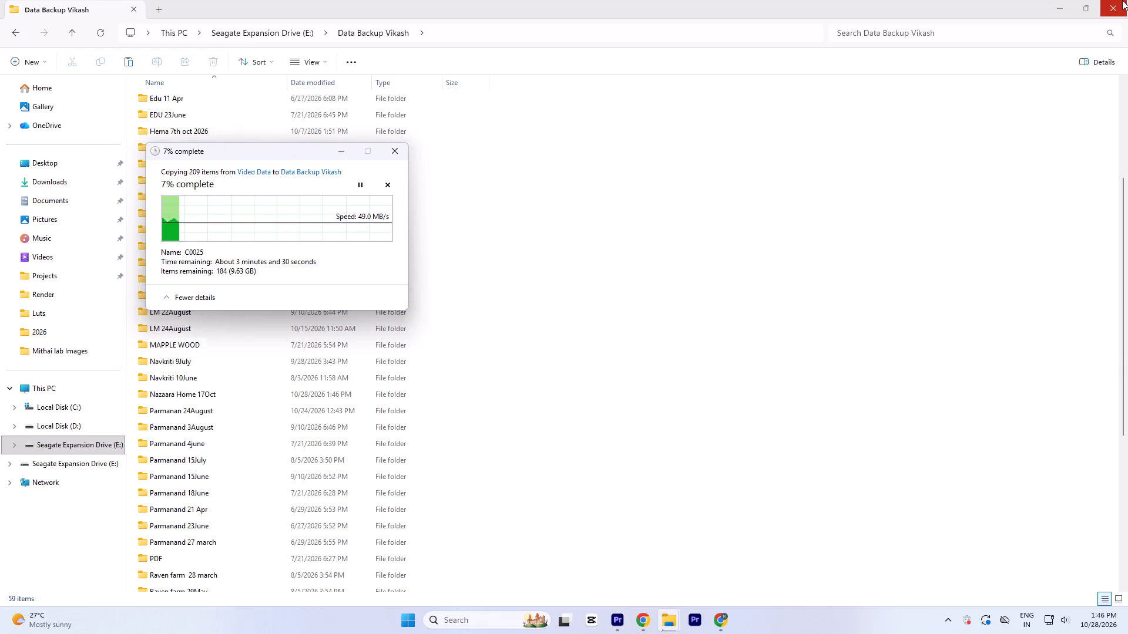
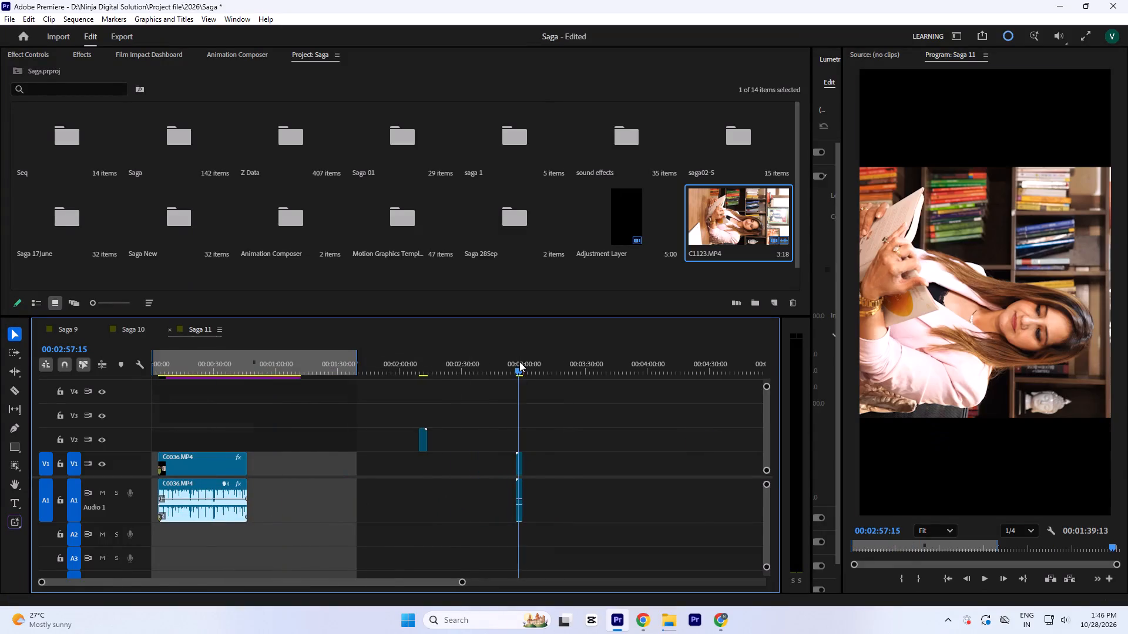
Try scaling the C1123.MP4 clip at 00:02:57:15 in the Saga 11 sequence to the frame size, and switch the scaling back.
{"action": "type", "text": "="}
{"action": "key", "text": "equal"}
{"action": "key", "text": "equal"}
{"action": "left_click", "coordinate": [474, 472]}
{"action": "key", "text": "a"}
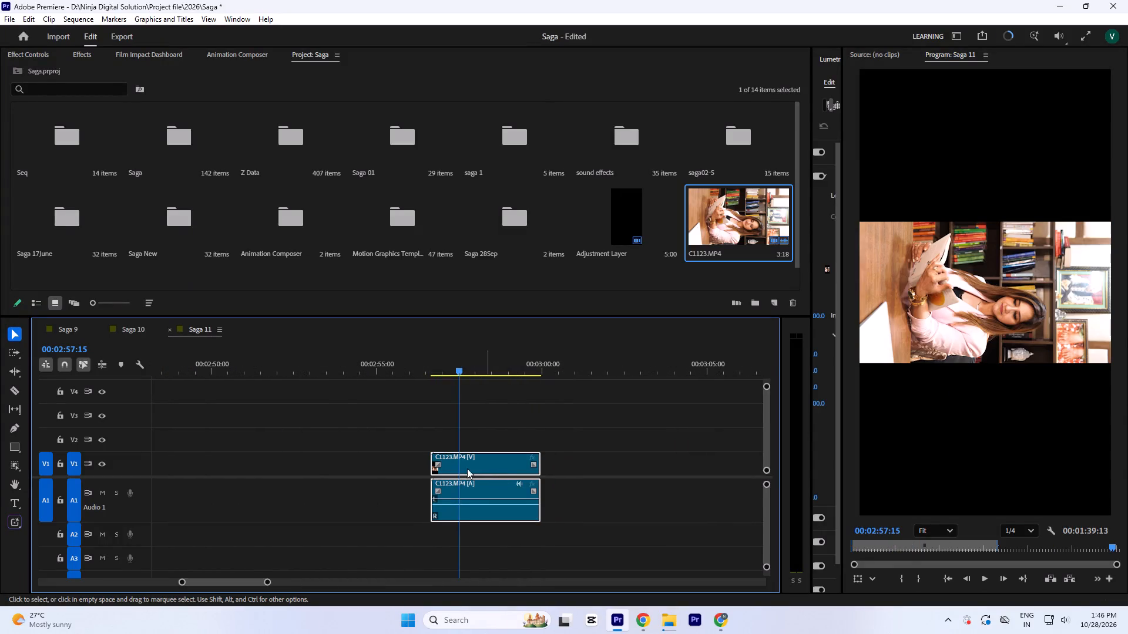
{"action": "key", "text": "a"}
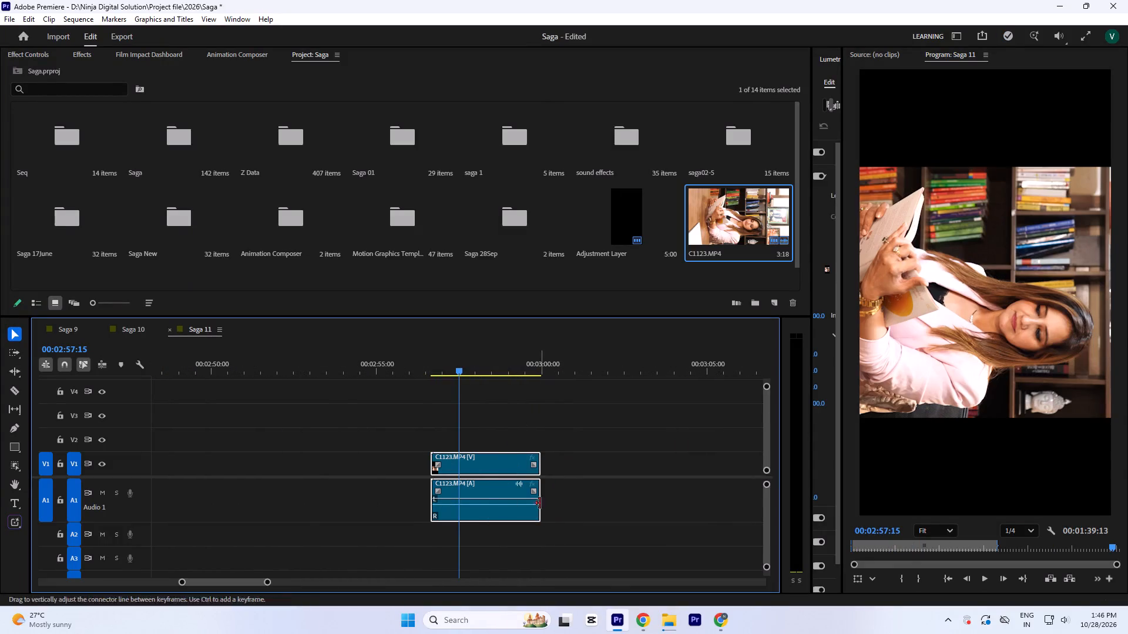
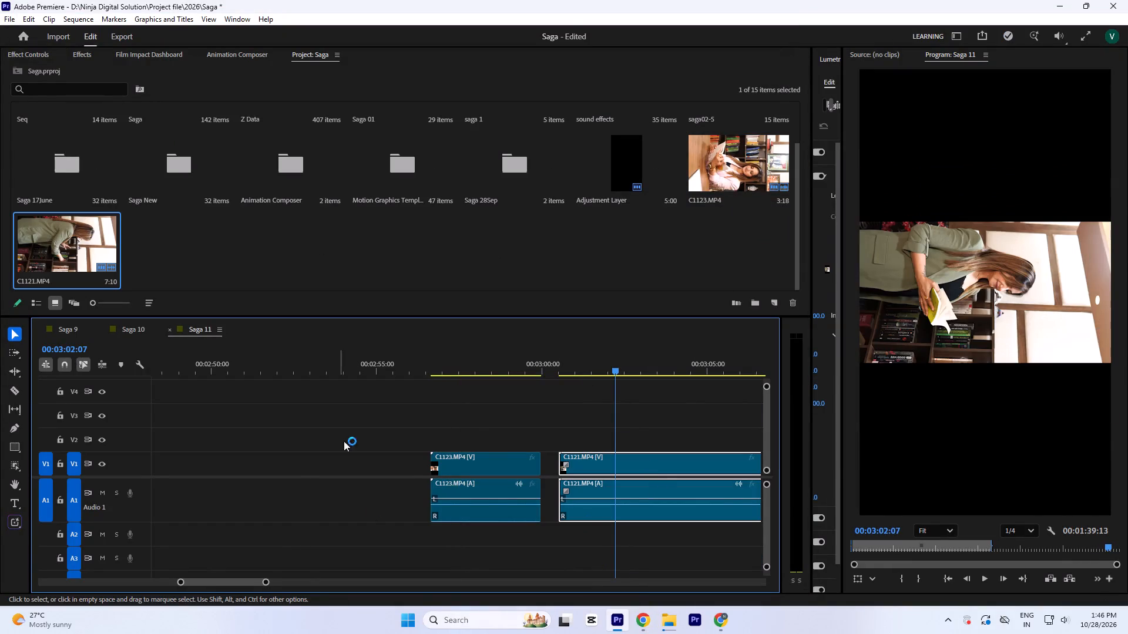
Set the rotation of the C1121.MP4 clip in the Saga 11 sequence to -90°.
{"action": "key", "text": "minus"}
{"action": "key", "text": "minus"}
{"action": "left_click_drag", "start_coordinate": [505, 361], "coordinate": [521, 385]}
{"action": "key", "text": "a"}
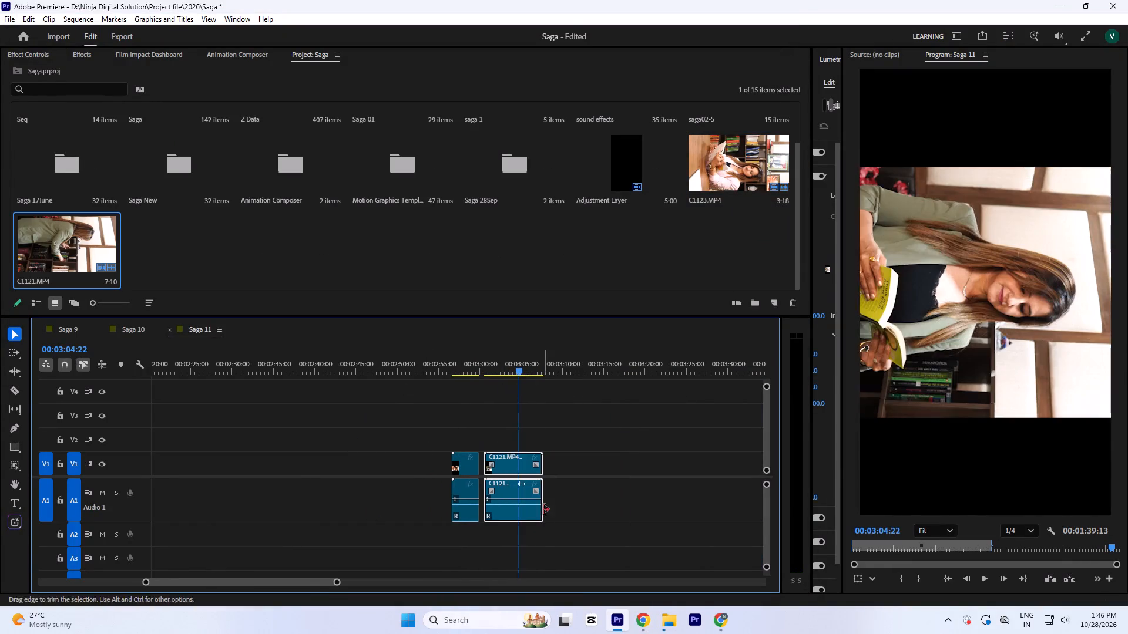
{"action": "left_click", "coordinate": [46, 50]}
{"action": "left_click", "coordinate": [245, 178]}
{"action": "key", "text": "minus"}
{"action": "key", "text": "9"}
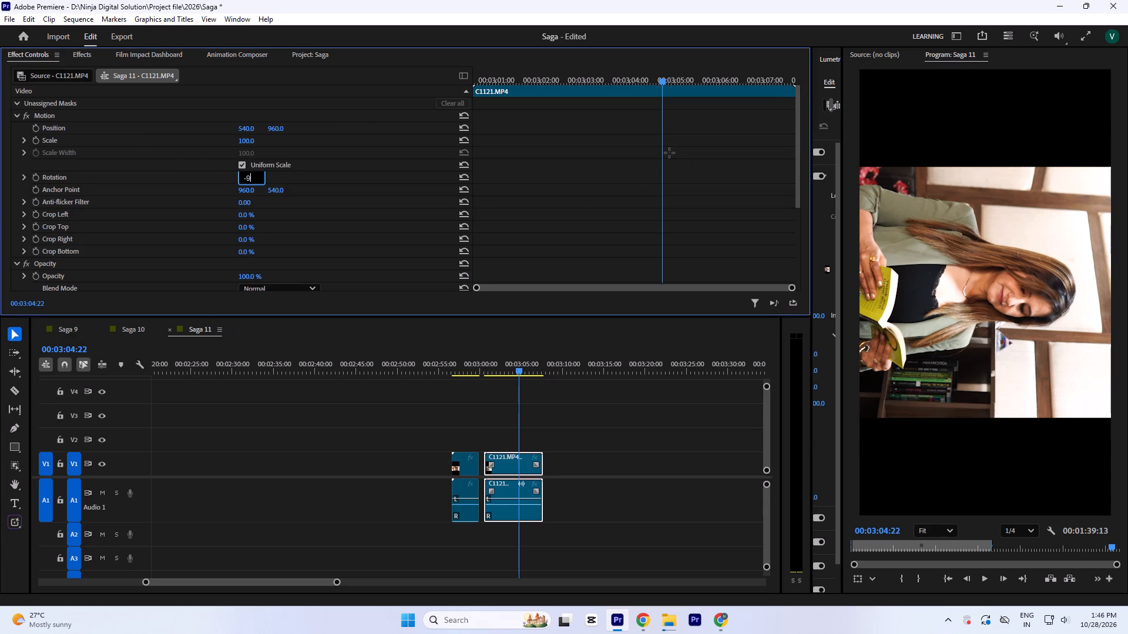
{"action": "left_click", "coordinate": [669, 153]}
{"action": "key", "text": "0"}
Set the rotation of the C1123.MP4 clip in the Saga 11 sequence to -90°.
{"action": "left_click", "coordinate": [472, 361]}
{"action": "left_click", "coordinate": [456, 459]}
{"action": "left_click", "coordinate": [463, 469]}
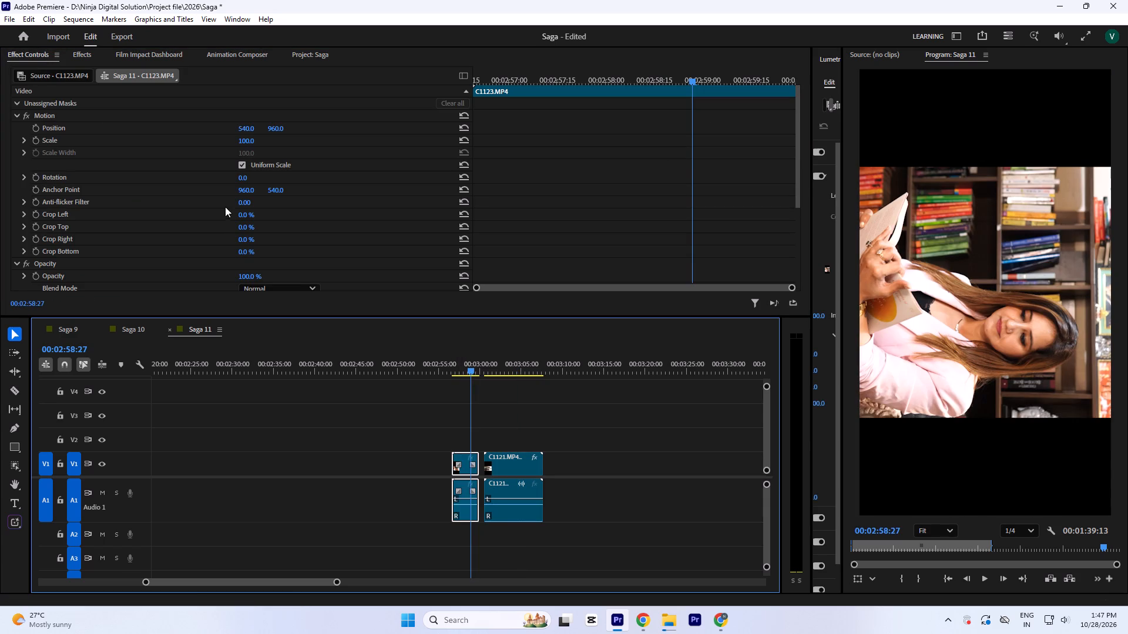
{"action": "left_click", "coordinate": [240, 178]}
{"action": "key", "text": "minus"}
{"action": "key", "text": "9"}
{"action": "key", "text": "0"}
{"action": "left_click", "coordinate": [657, 170]}
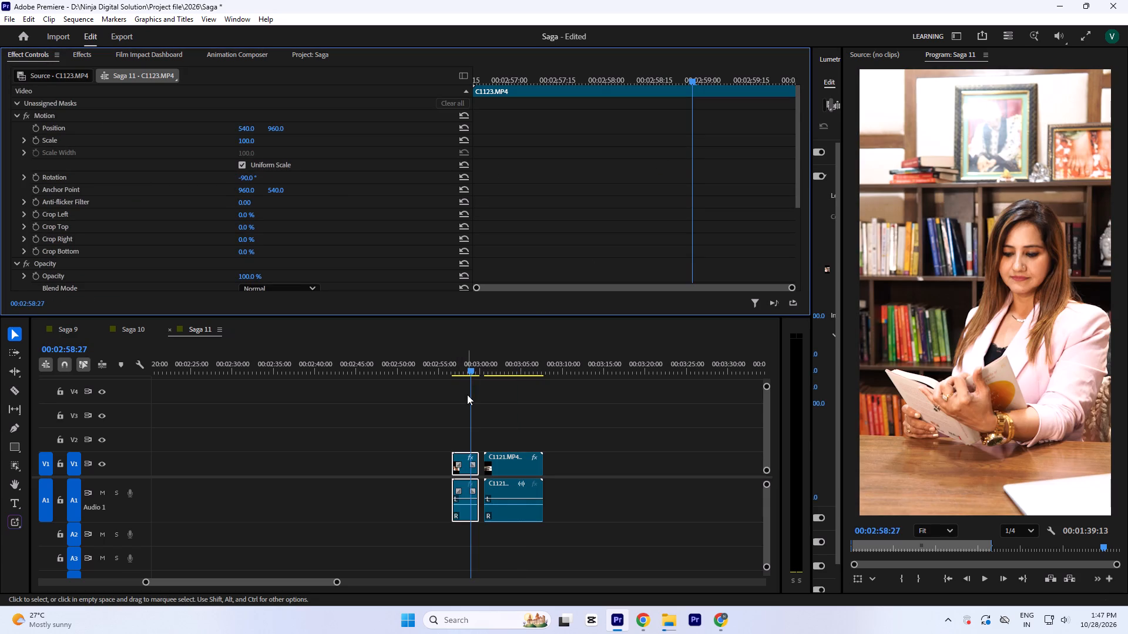
Unlink the video and audio of the C1123.MP4 and C1121.MP4 clips.
{"action": "left_click_drag", "start_coordinate": [390, 429], "coordinate": [532, 478]}
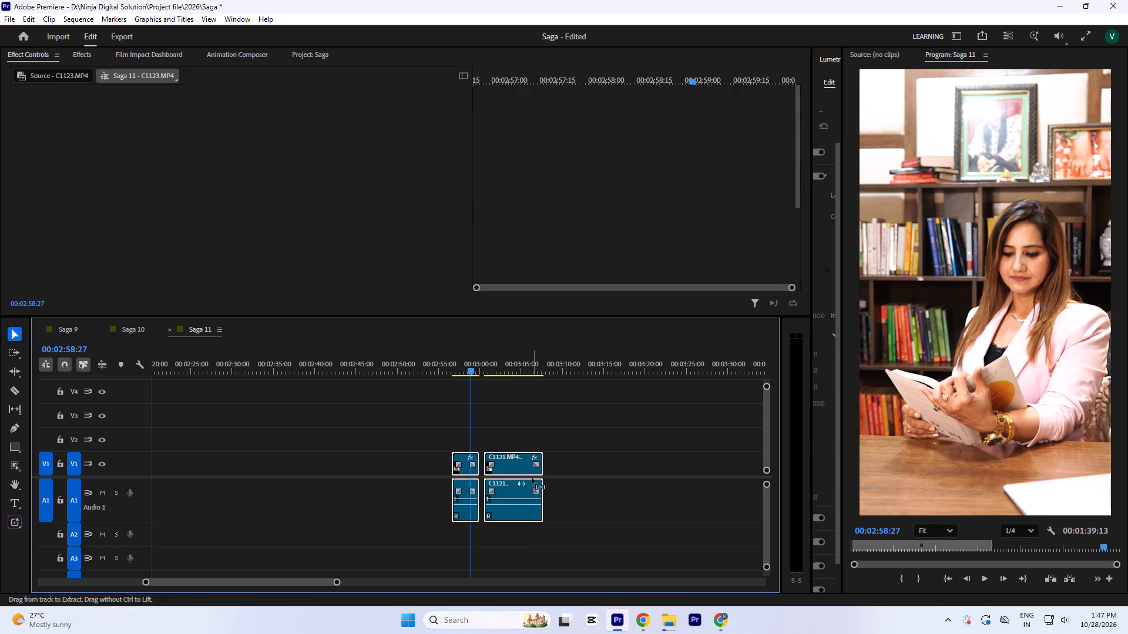
{"action": "key", "text": "ctrl+l"}
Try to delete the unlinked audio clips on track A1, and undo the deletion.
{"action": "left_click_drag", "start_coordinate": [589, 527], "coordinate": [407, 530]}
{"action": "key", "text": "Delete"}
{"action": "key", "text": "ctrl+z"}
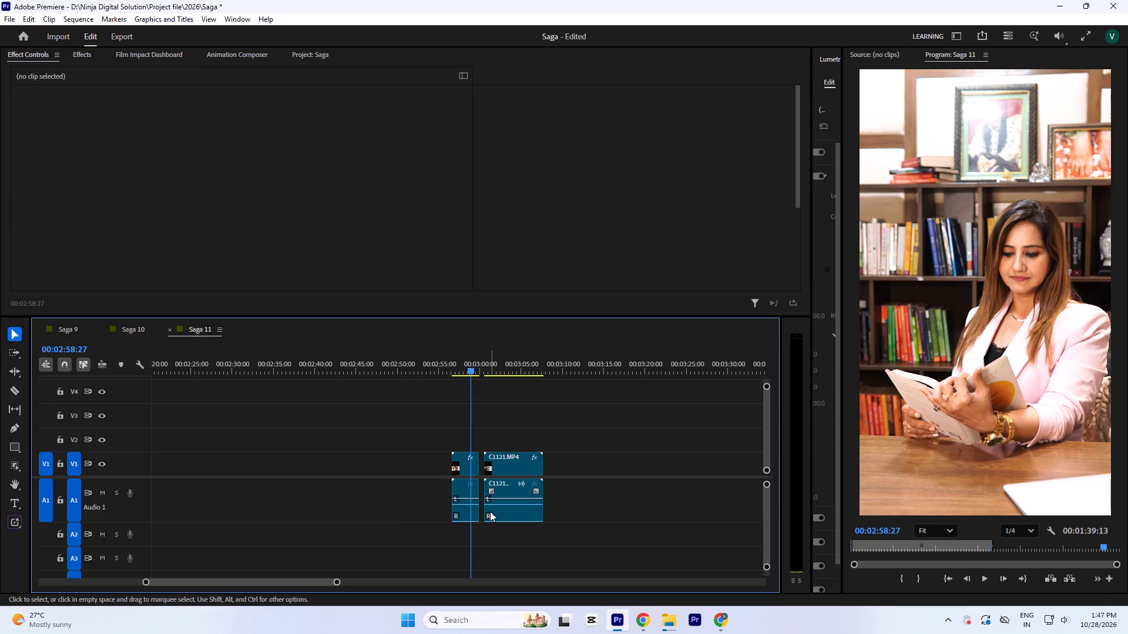
Delete the audio of the C1123.MP4 and C1121.MP4 clips from track A1 and save the Saga project.
{"action": "left_click_drag", "start_coordinate": [575, 522], "coordinate": [447, 516]}
{"action": "key", "text": "Delete"}
{"action": "key", "text": "ctrl+s"}
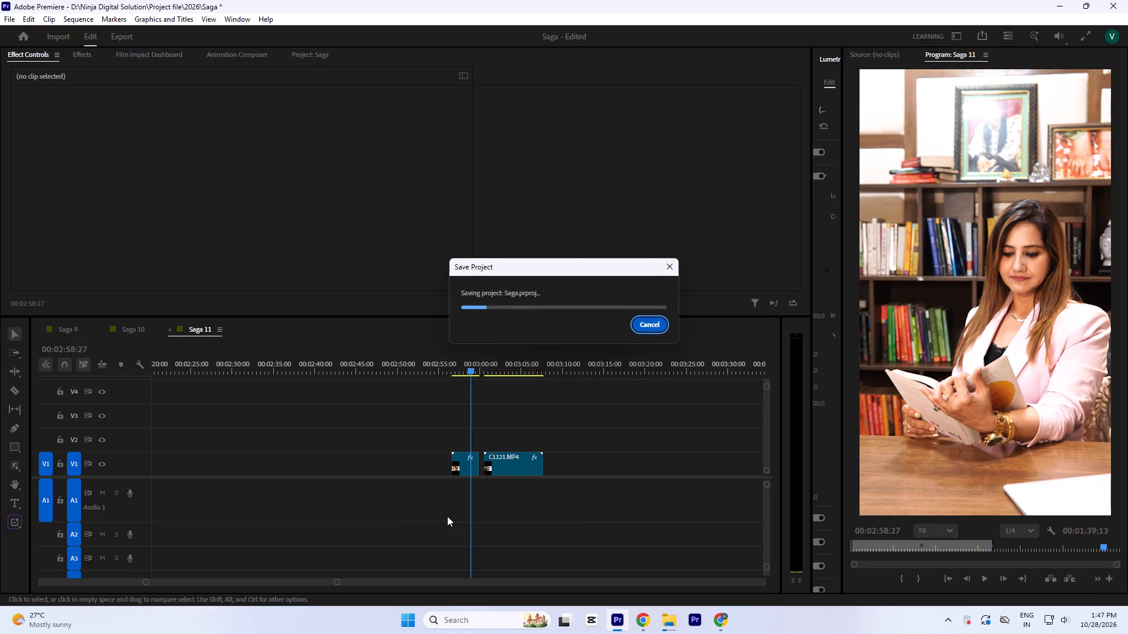
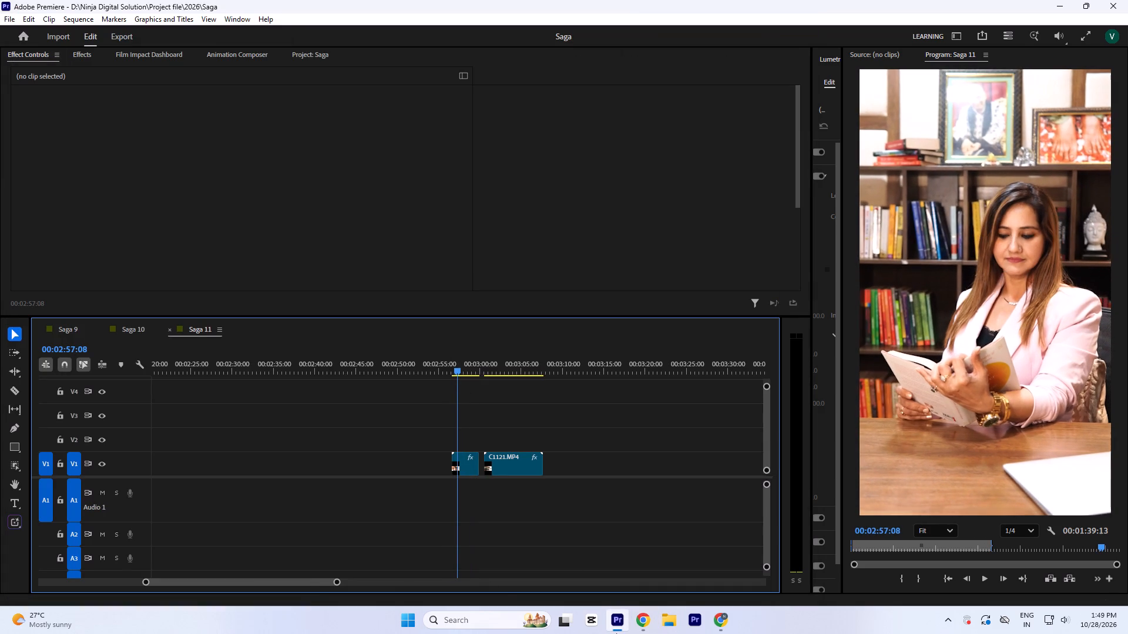
{"action": "left_click_drag", "start_coordinate": [448, 367], "coordinate": [453, 374]}
{"action": "key", "text": "space"}
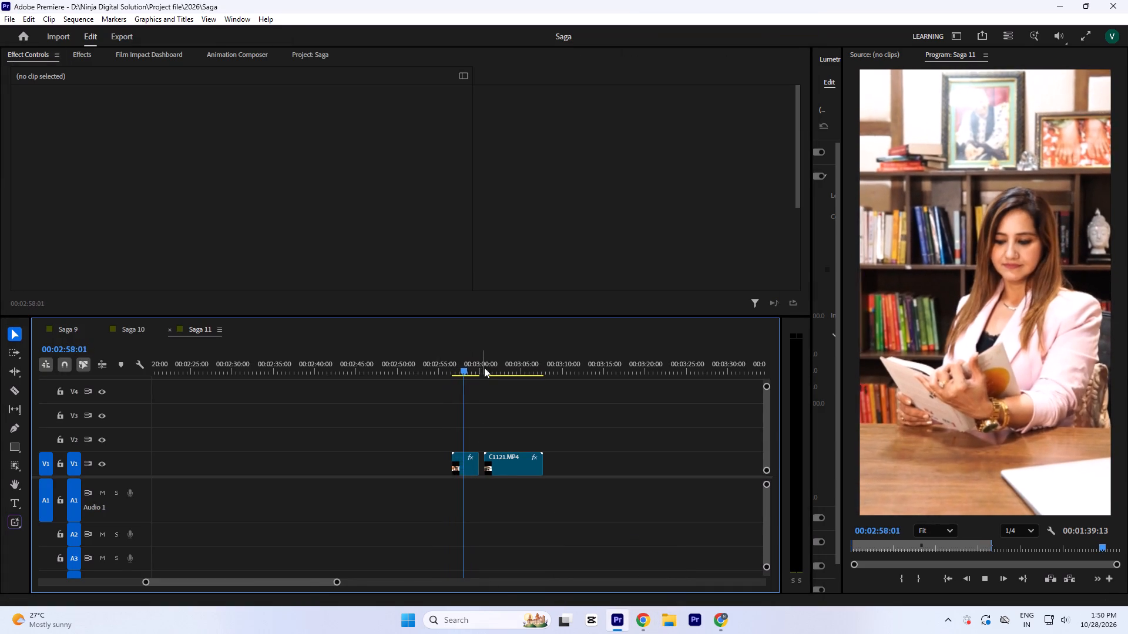
{"action": "key", "text": "space"}
{"action": "left_click", "coordinate": [488, 358]}
{"action": "key", "text": "space"}
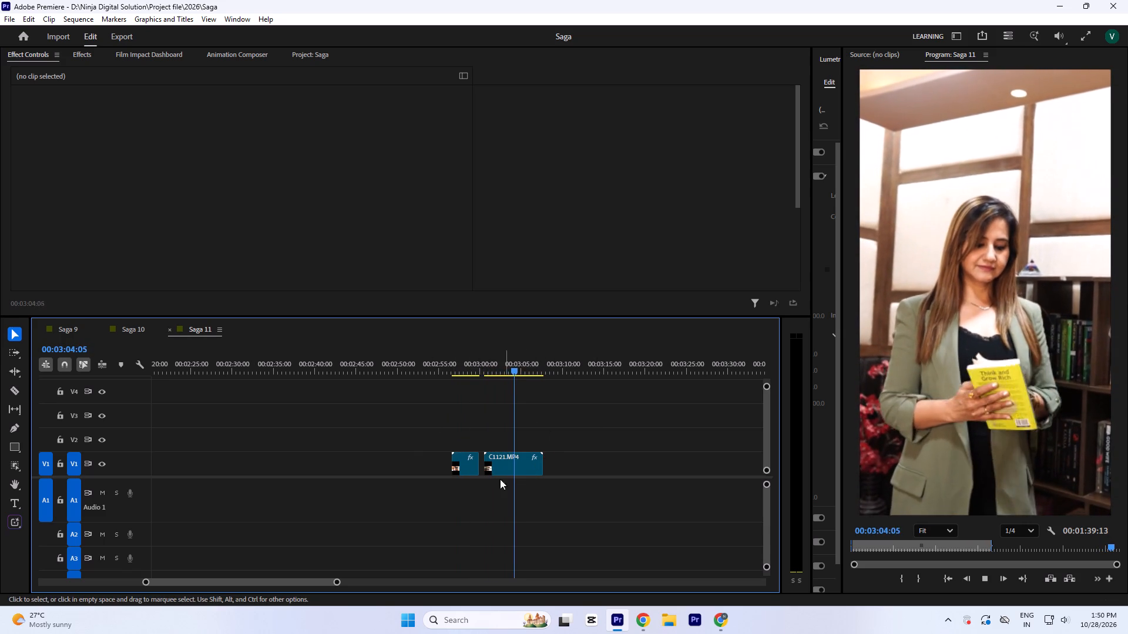
{"action": "key", "text": "space"}
{"action": "left_click_drag", "start_coordinate": [456, 363], "coordinate": [457, 380]}
{"action": "key", "text": "space"}
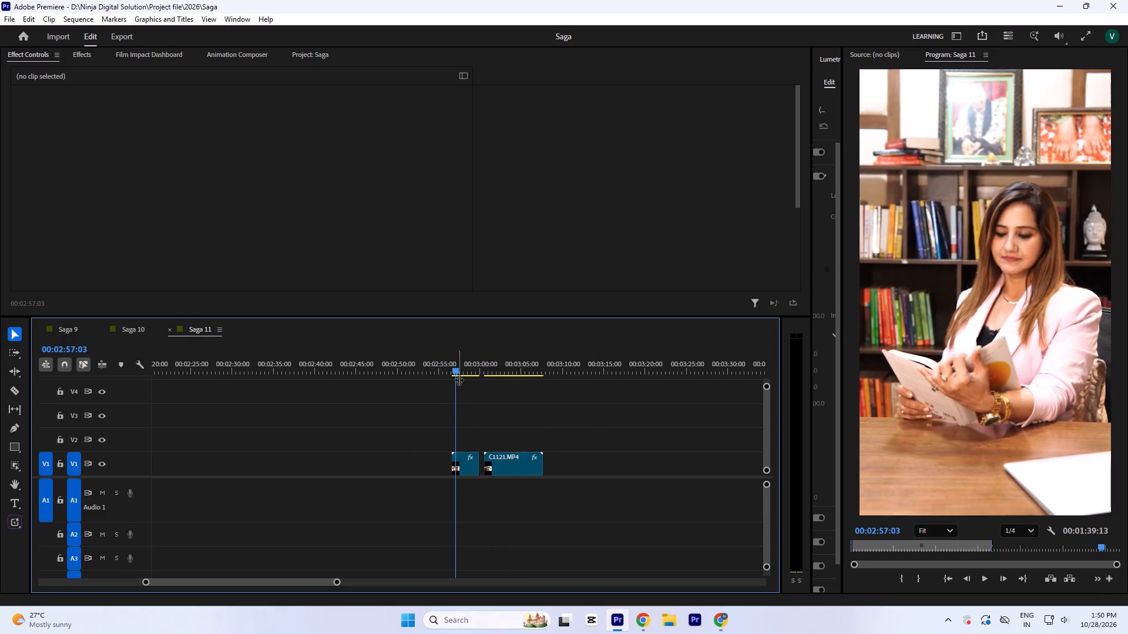
{"action": "key", "text": "space"}
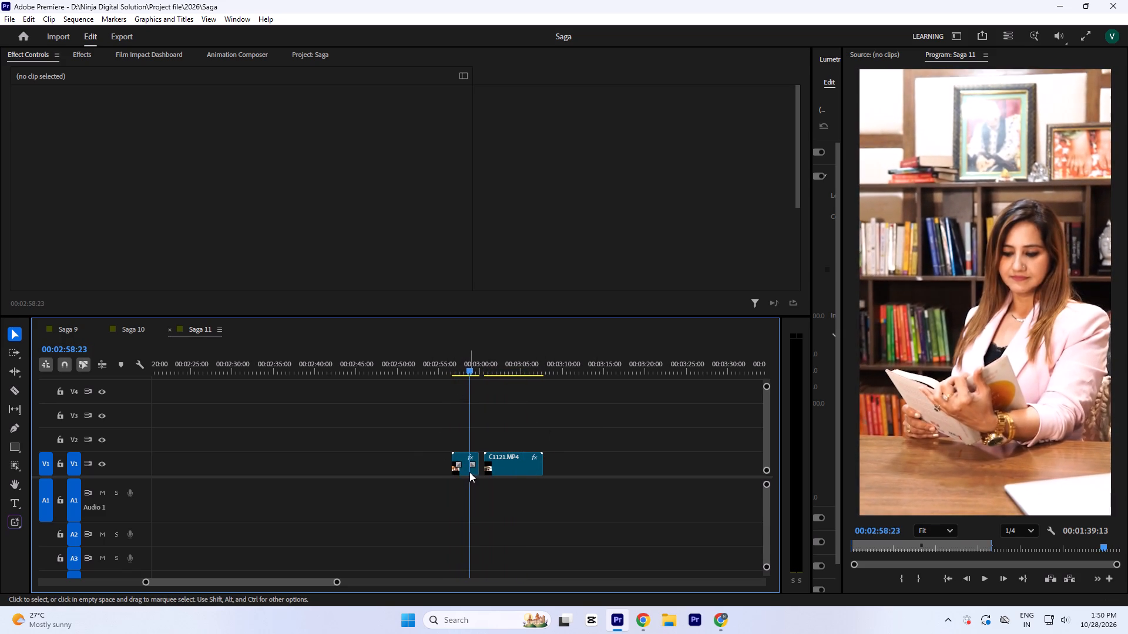
Move C1123.MP4 to V2 at about 00:02:42, slow it to 50% speed and play it back.
{"action": "left_click_drag", "start_coordinate": [468, 469], "coordinate": [351, 444]}
{"action": "left_click", "coordinate": [350, 365]}
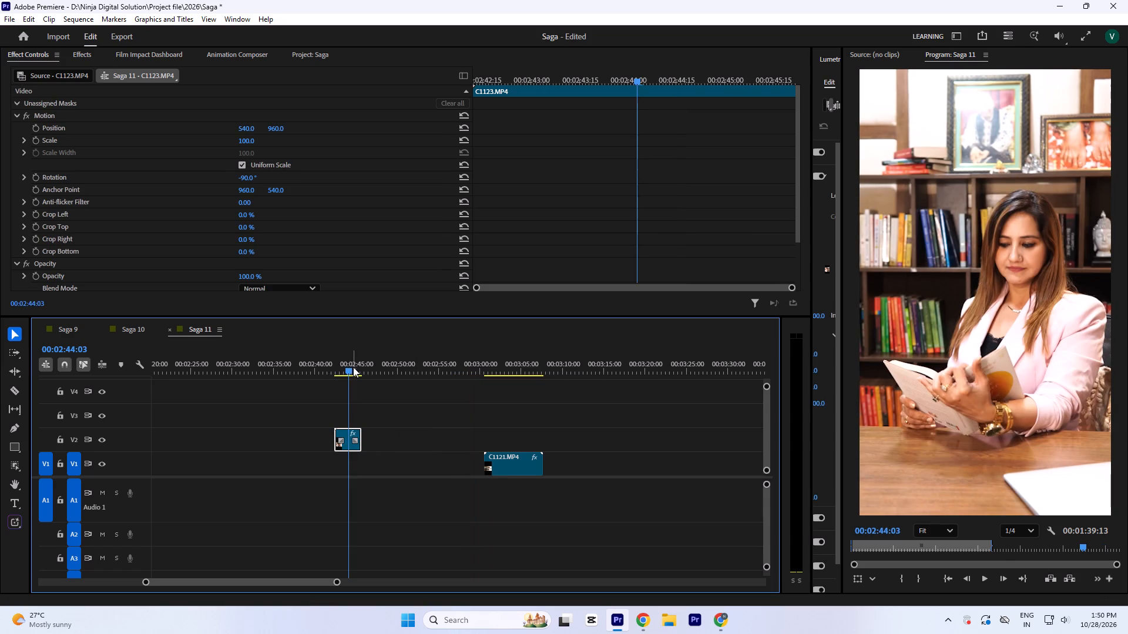
{"action": "key", "text": "ctrl+r"}
{"action": "type", "text": "50"}
{"action": "key", "text": "Return"}
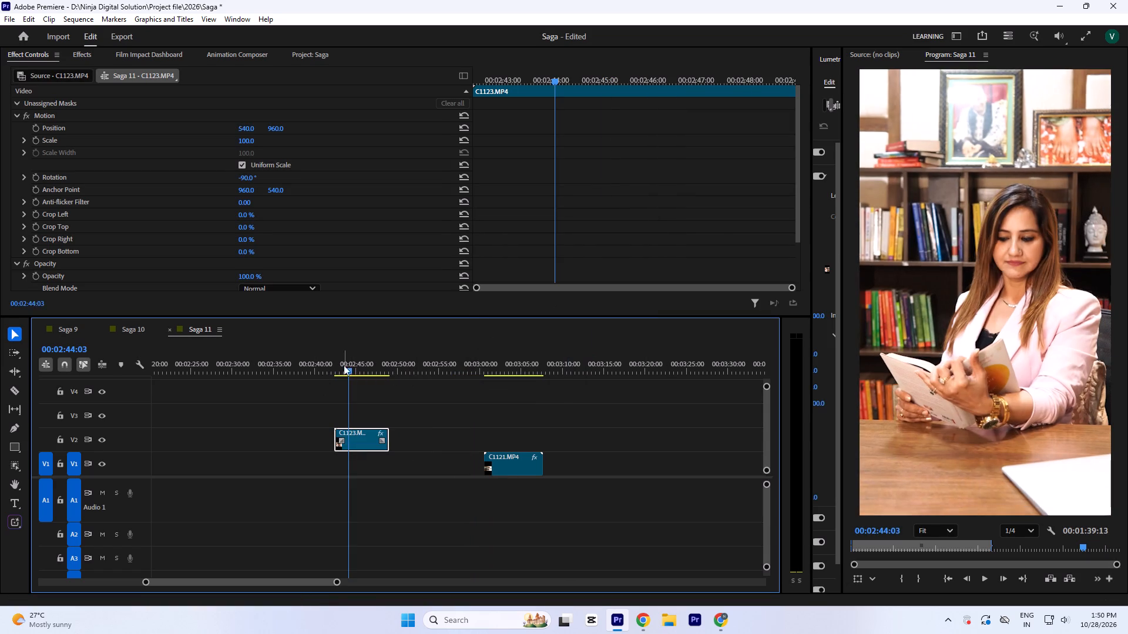
{"action": "left_click", "coordinate": [327, 360]}
{"action": "key", "text": "space"}
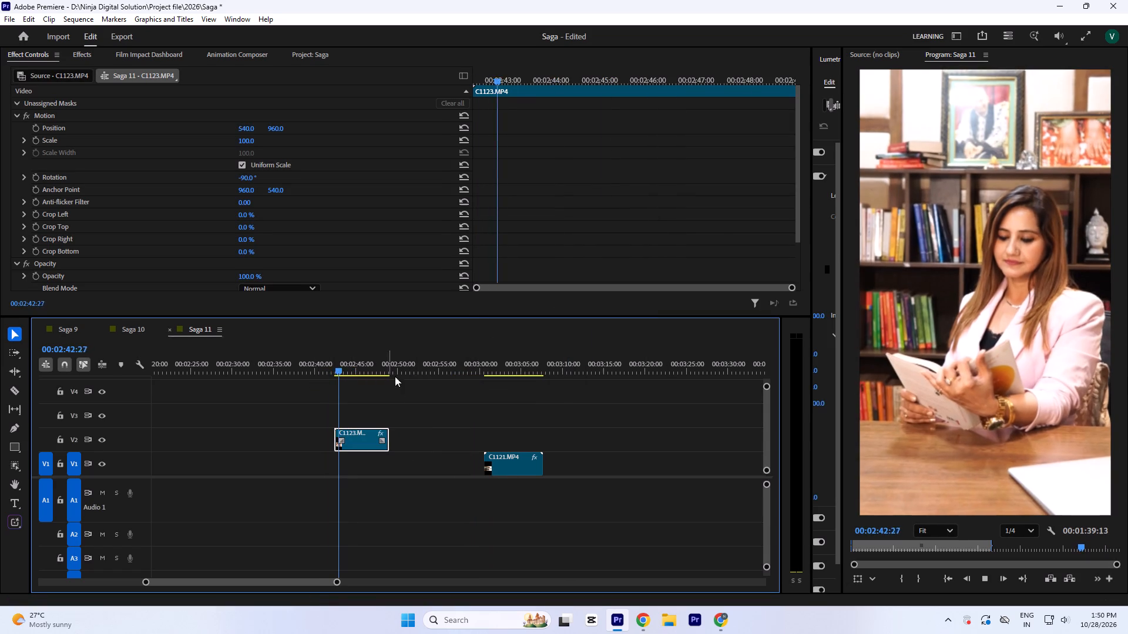
Move the Adjustment Layer, Black-Shadow PNG and C0036.MP4 clips together from the sequence start to about 00:05:38.
{"action": "key", "text": "minus"}
{"action": "key", "text": "minus"}
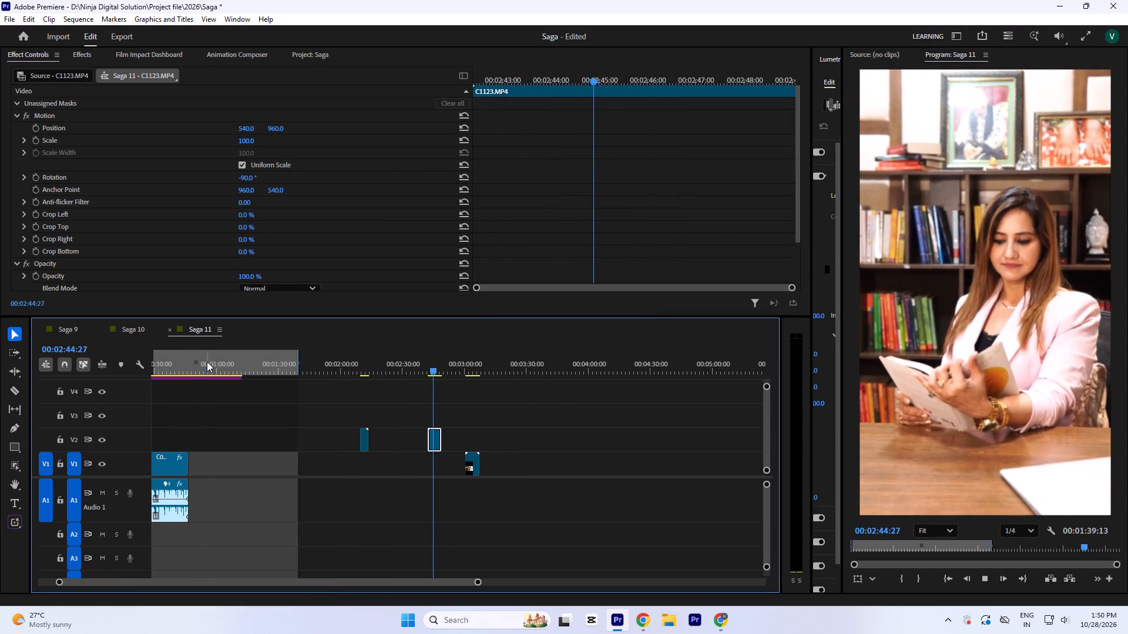
{"action": "left_click", "coordinate": [207, 362]}
{"action": "type", "text": "`-"}
{"action": "left_click_drag", "start_coordinate": [237, 369], "coordinate": [121, 174]}
{"action": "left_click_drag", "start_coordinate": [168, 230], "coordinate": [586, 259]}
{"action": "key", "text": "equal"}
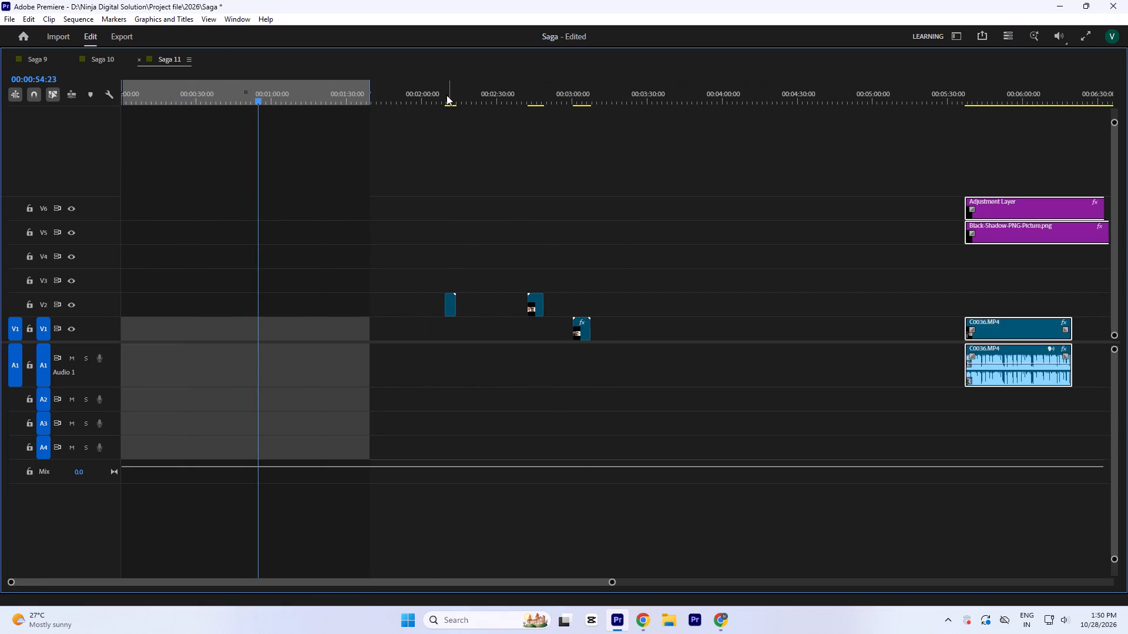
Move the slowed C1123.MP4 clip from V2 to the start of V1.
{"action": "left_click_drag", "start_coordinate": [445, 92], "coordinate": [449, 107]}
{"action": "type", "text": "`-"}
{"action": "key", "text": "equal"}
{"action": "left_click_drag", "start_coordinate": [534, 369], "coordinate": [542, 384]}
{"action": "left_click_drag", "start_coordinate": [545, 448], "coordinate": [143, 480]}
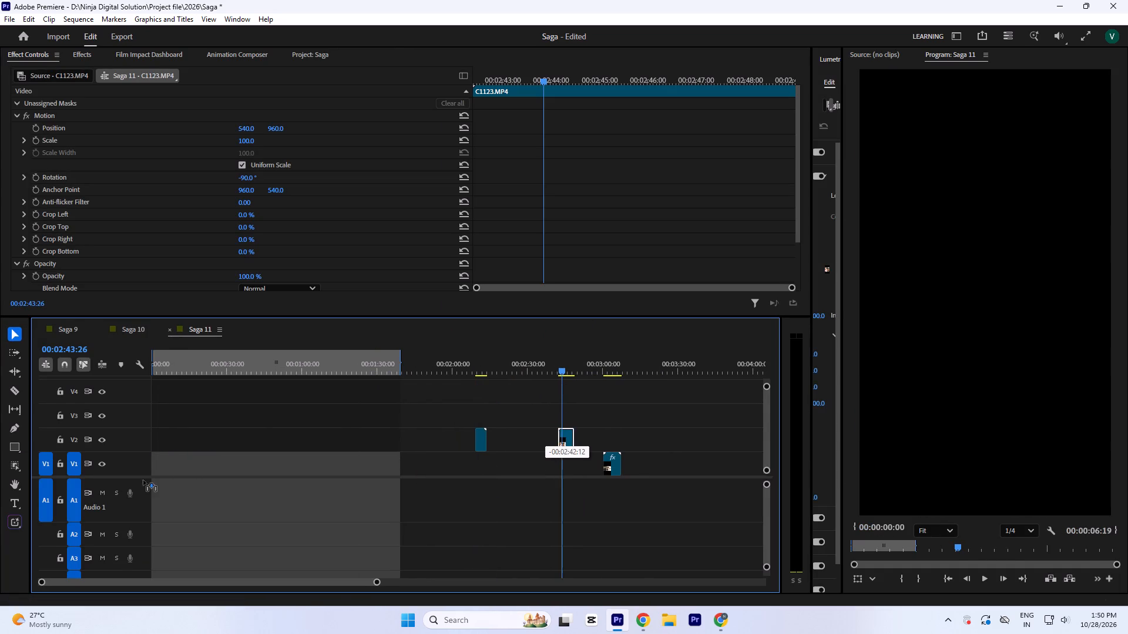
{"action": "left_click_drag", "start_coordinate": [143, 480], "coordinate": [145, 471]}
{"action": "key", "text": "minus"}
{"action": "left_click_drag", "start_coordinate": [157, 370], "coordinate": [113, 375]}
{"action": "key", "text": "equal"}
{"action": "key", "text": "equal"}
{"action": "key", "text": "equal"}
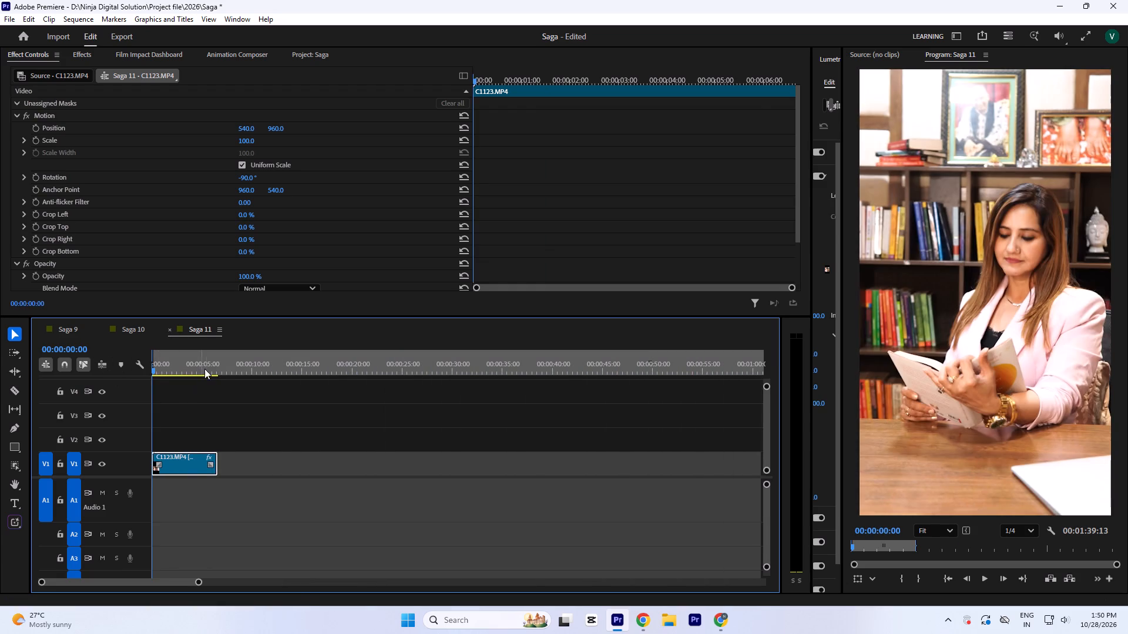
Set the sequence Out point at about 00:00:07 and play C1123.MP4 from the start.
{"action": "left_click_drag", "start_coordinate": [211, 366], "coordinate": [23, 405]}
{"action": "key", "text": "o"}
{"action": "key", "text": "space"}
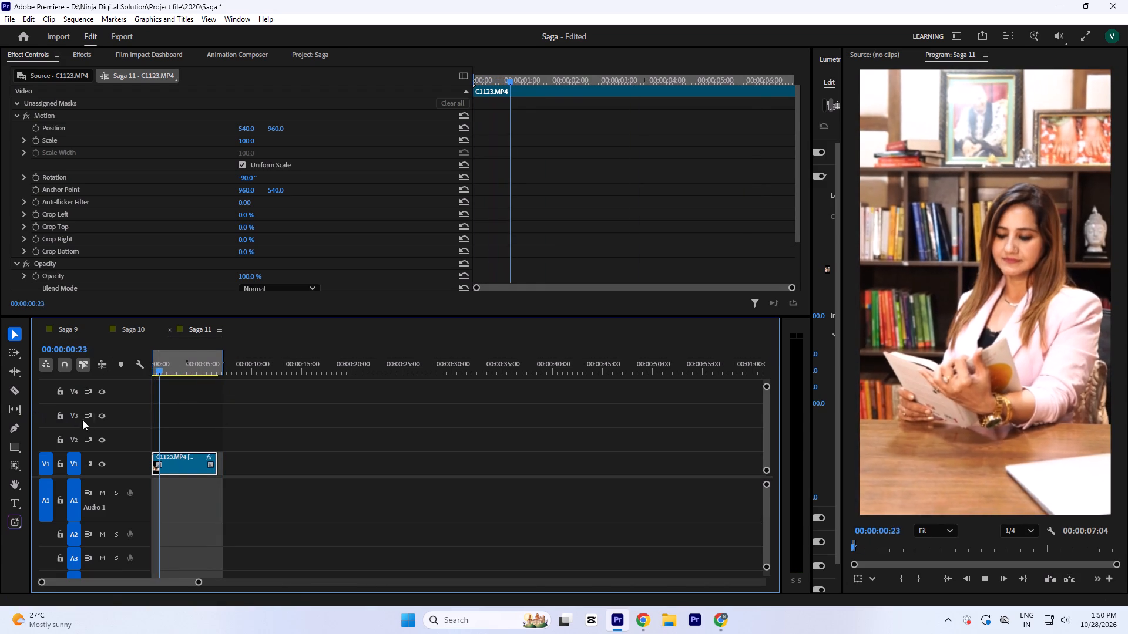
{"action": "key", "text": "equal"}
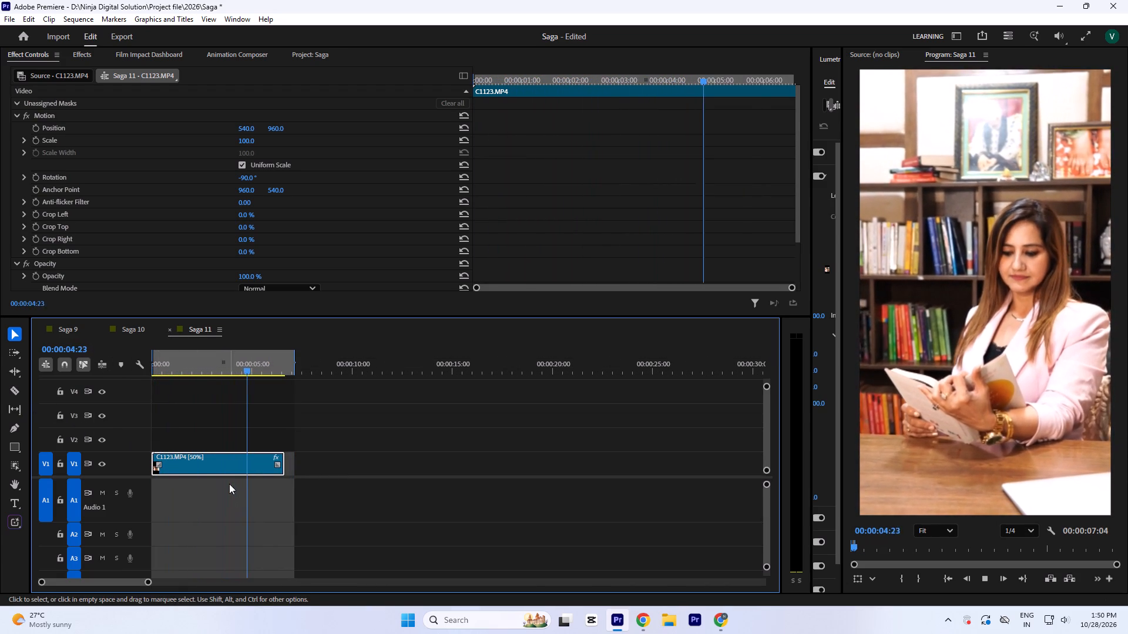
{"action": "key", "text": "space"}
Move the "Personality is not what you show" quote clip along V2 to about 00:00:10.
{"action": "key", "text": "minus"}
{"action": "key", "text": "minus"}
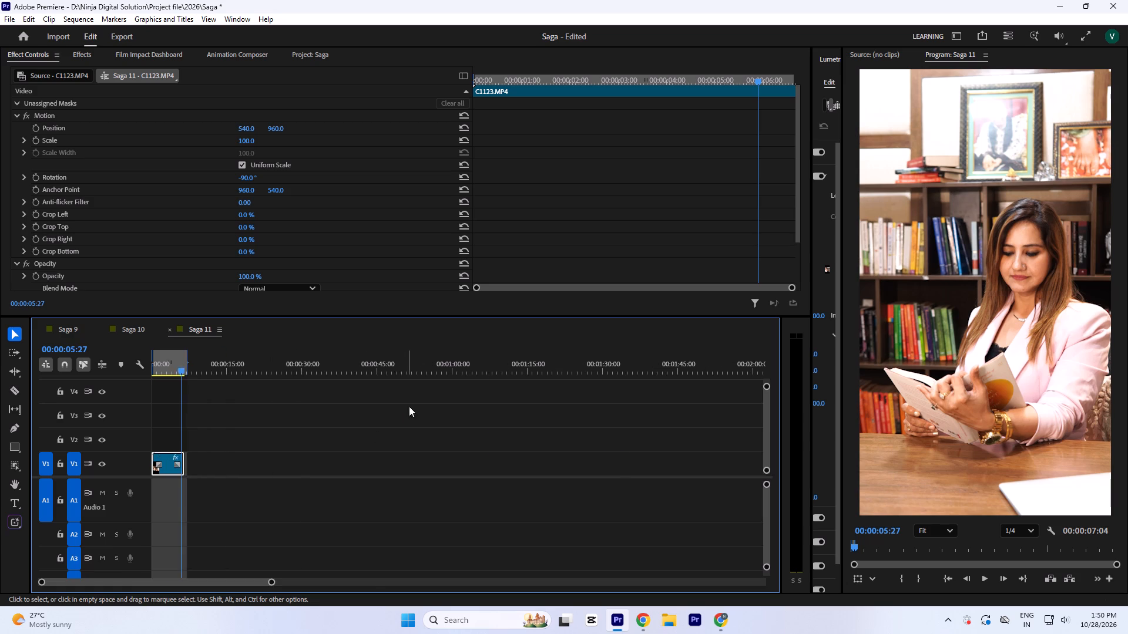
{"action": "key", "text": "minus"}
{"action": "left_click_drag", "start_coordinate": [459, 360], "coordinate": [484, 451]}
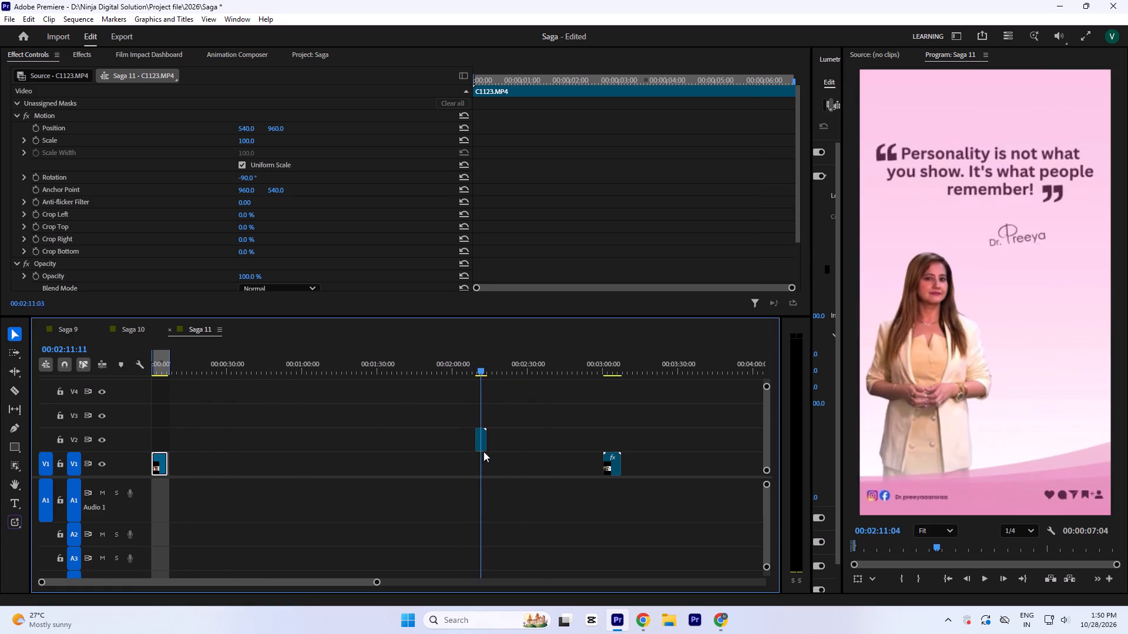
{"action": "left_click_drag", "start_coordinate": [484, 451], "coordinate": [484, 450]}
{"action": "left_click_drag", "start_coordinate": [485, 444], "coordinate": [478, 444]}
{"action": "key", "text": "ctrl+z"}
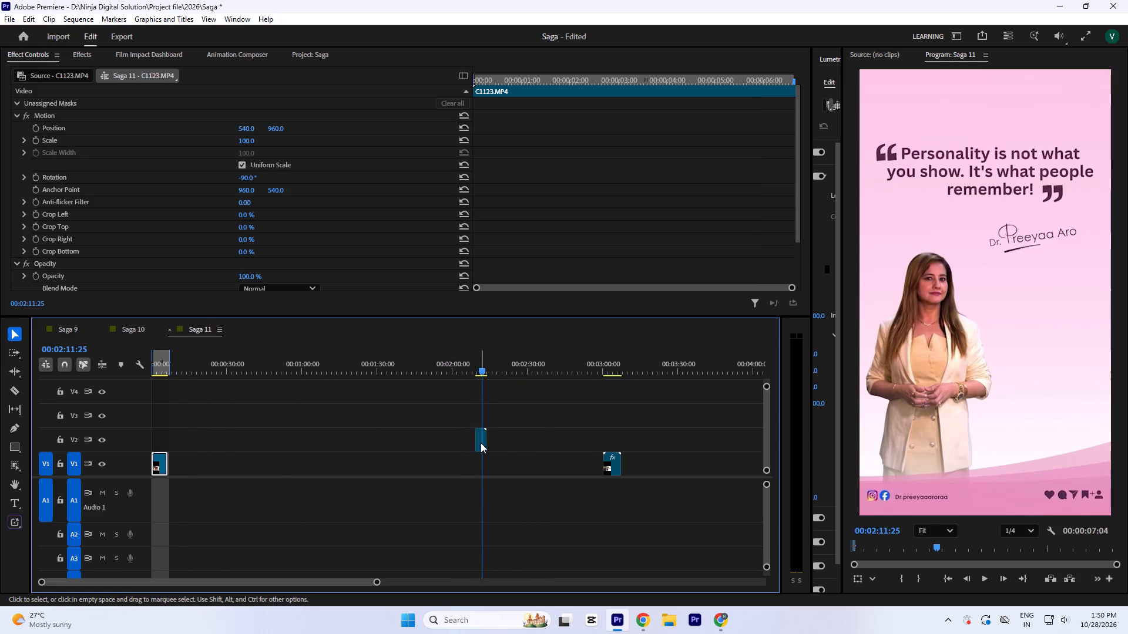
{"action": "left_click_drag", "start_coordinate": [481, 443], "coordinate": [183, 450]}
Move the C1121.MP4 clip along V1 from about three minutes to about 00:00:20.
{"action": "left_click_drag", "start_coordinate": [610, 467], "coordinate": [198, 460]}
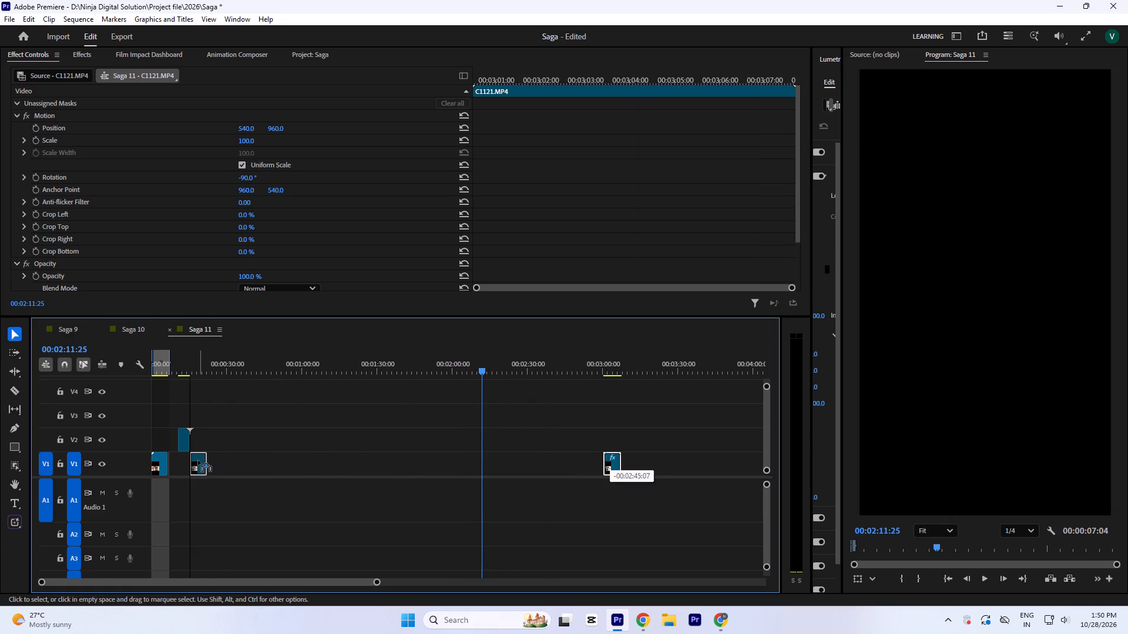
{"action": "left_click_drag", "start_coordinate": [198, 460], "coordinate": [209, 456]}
Play C1121.MP4 from its start on V1 to review the bookshelf shot.
{"action": "left_click", "coordinate": [206, 353]}
{"action": "key", "text": "equal"}
{"action": "key", "text": "equal"}
{"action": "key", "text": "equal"}
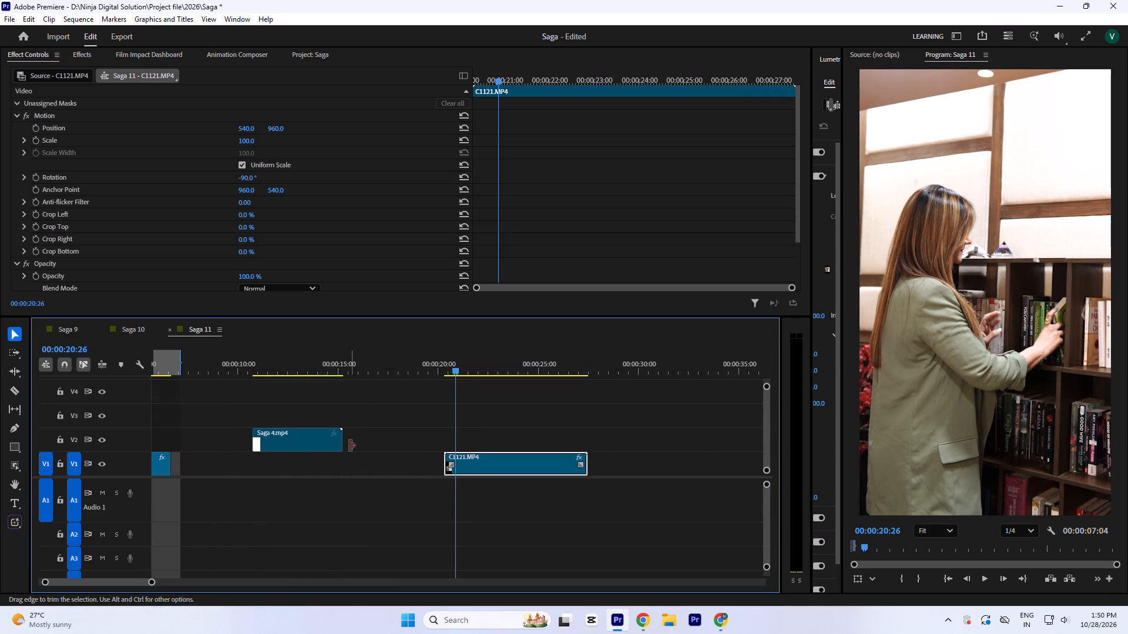
{"action": "key", "text": "equal"}
{"action": "key", "text": "equal"}
{"action": "left_click_drag", "start_coordinate": [407, 362], "coordinate": [412, 370]}
{"action": "key", "text": "equal"}
{"action": "key", "text": "equal"}
{"action": "key", "text": "minus"}
{"action": "key", "text": "minus"}
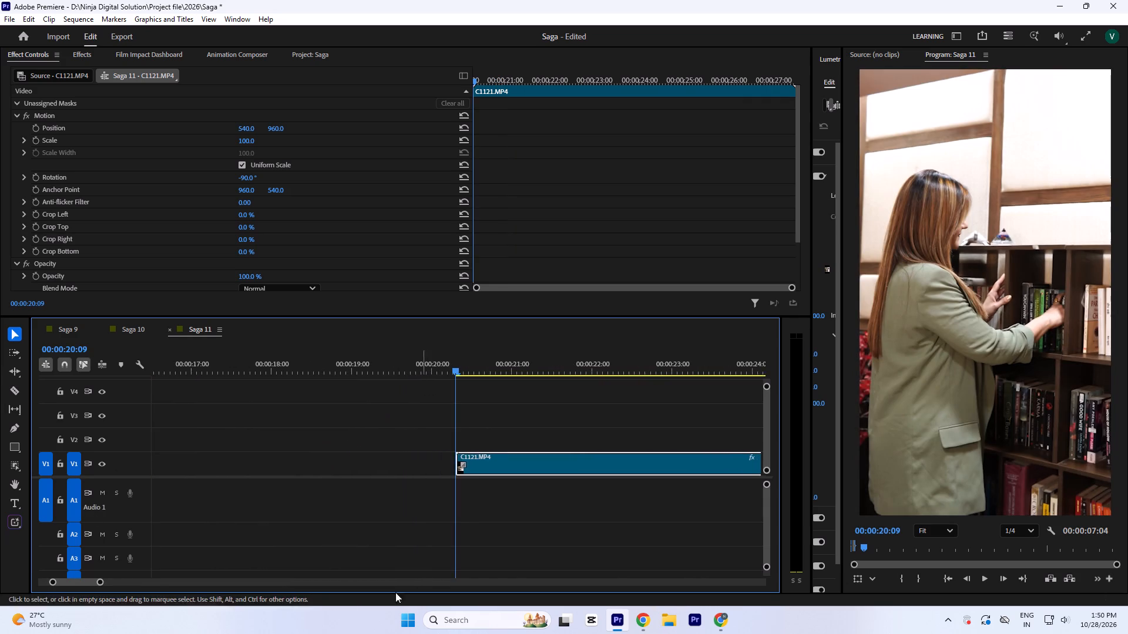
{"action": "key", "text": "minus"}
{"action": "key", "text": "minus"}
{"action": "key", "text": "minus"}
{"action": "key", "text": "space"}
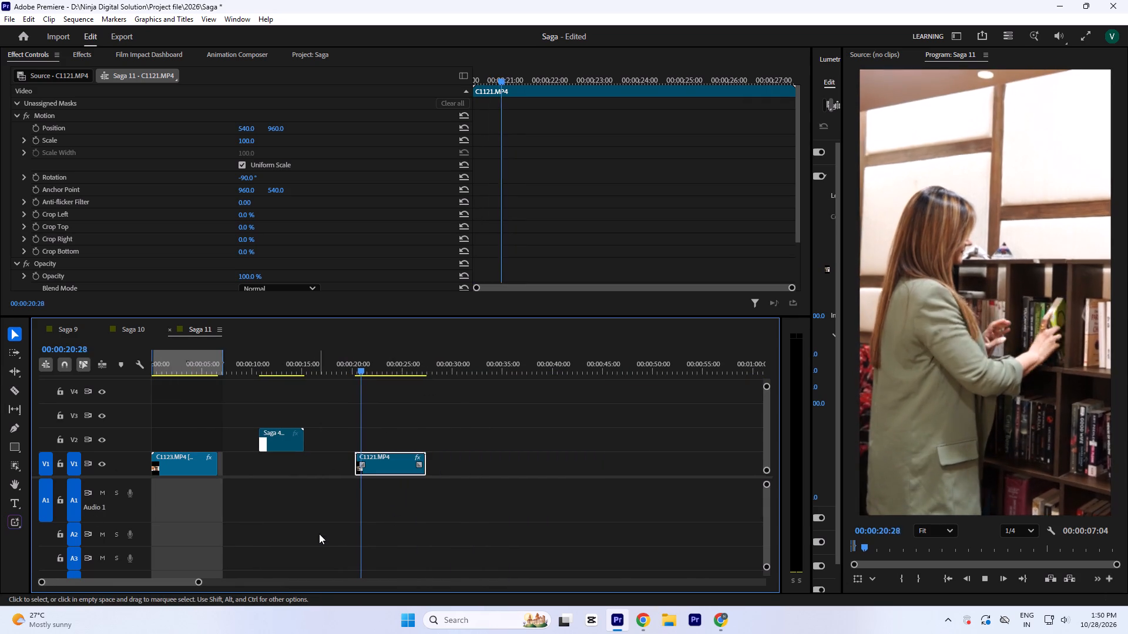
Set the speed of C1121.MP4 to 80% and replay it from near its start.
{"action": "key", "text": "ctrl+r"}
{"action": "type", "text": "80"}
{"action": "key", "text": "Return"}
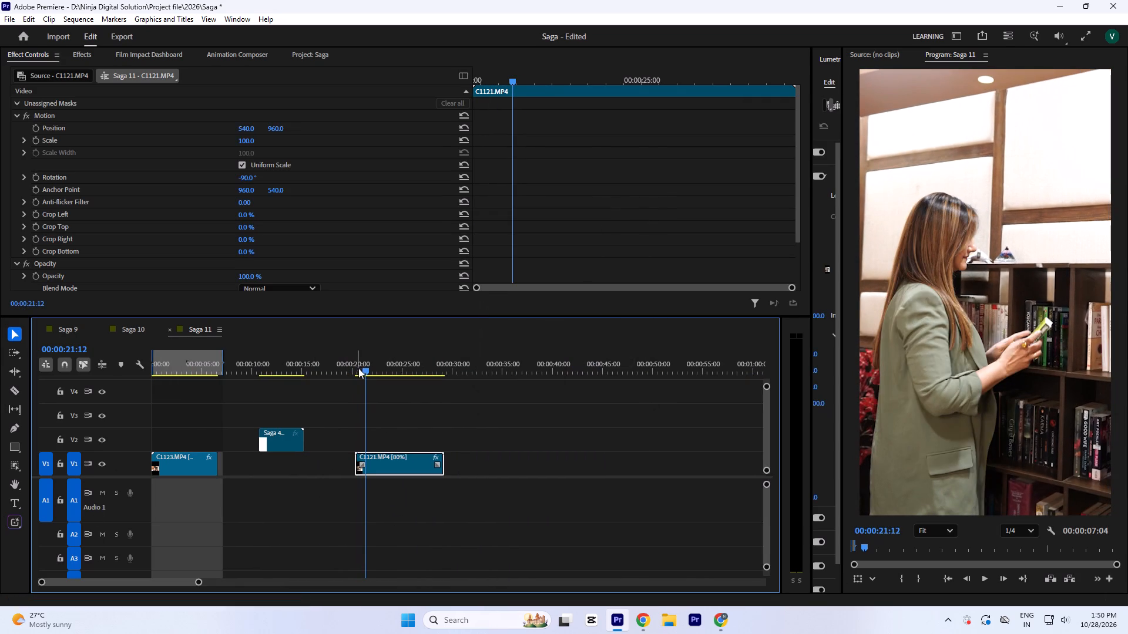
{"action": "left_click", "coordinate": [361, 365]}
{"action": "key", "text": "space"}
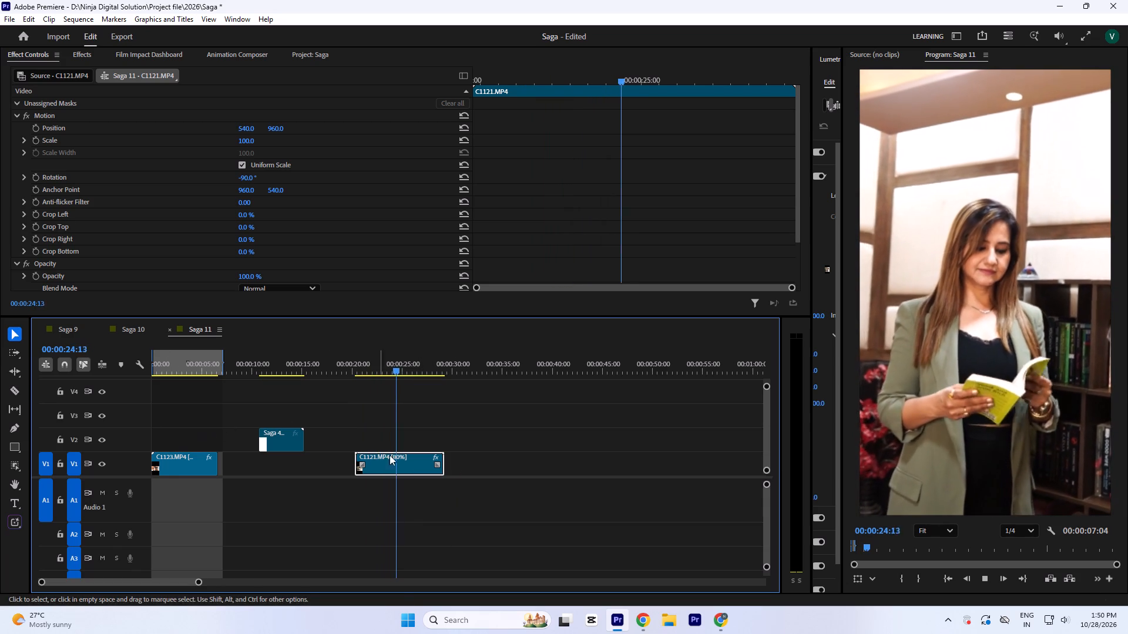
Move the slowed C1123.MP4 clip from the sequence start along V1 to about 00:00:37.
{"action": "left_click_drag", "start_coordinate": [176, 466], "coordinate": [544, 458]}
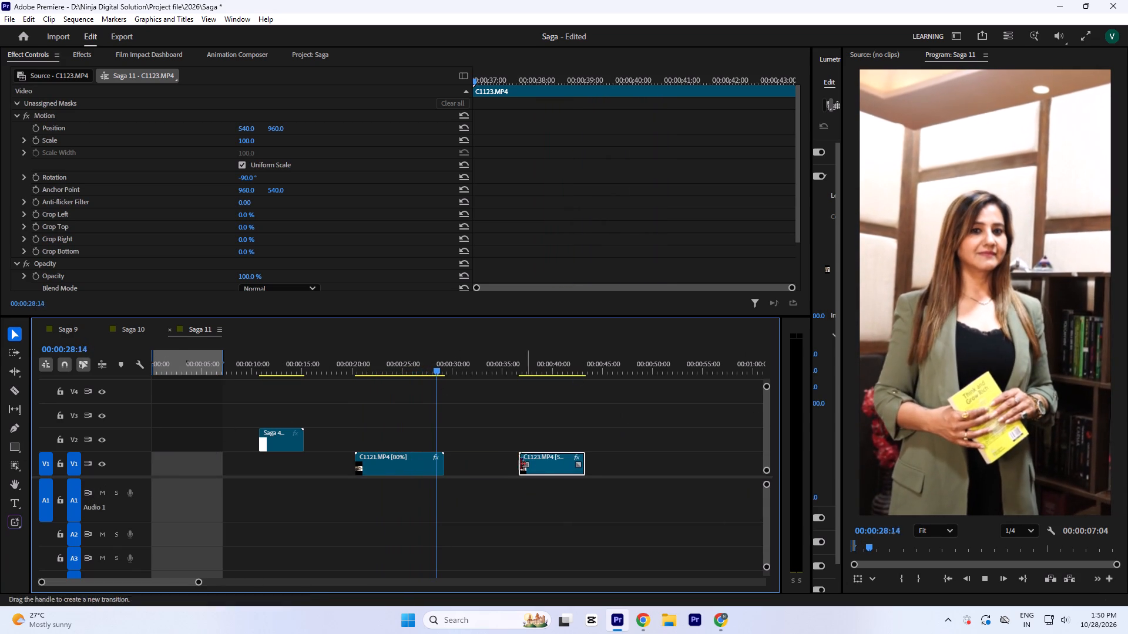
Pause near the end of C1121.MP4 and set the clip's rotation to -93°.
{"action": "key", "text": "space"}
{"action": "left_click", "coordinate": [429, 466]}
{"action": "key", "text": "space"}
{"action": "key", "text": "space"}
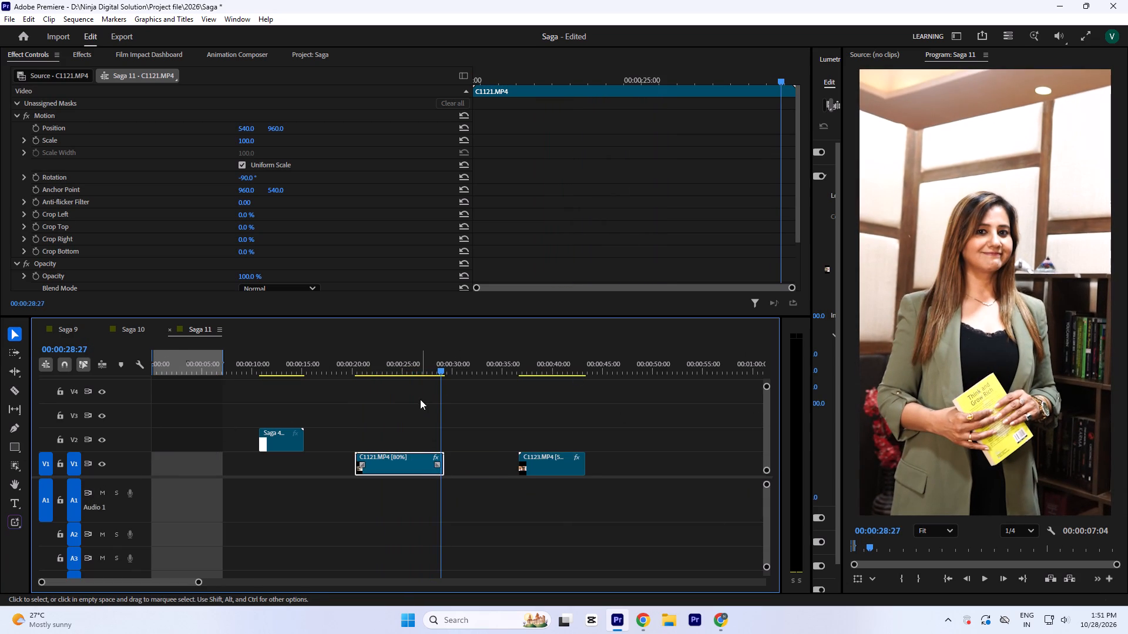
{"action": "left_click", "coordinate": [251, 180]}
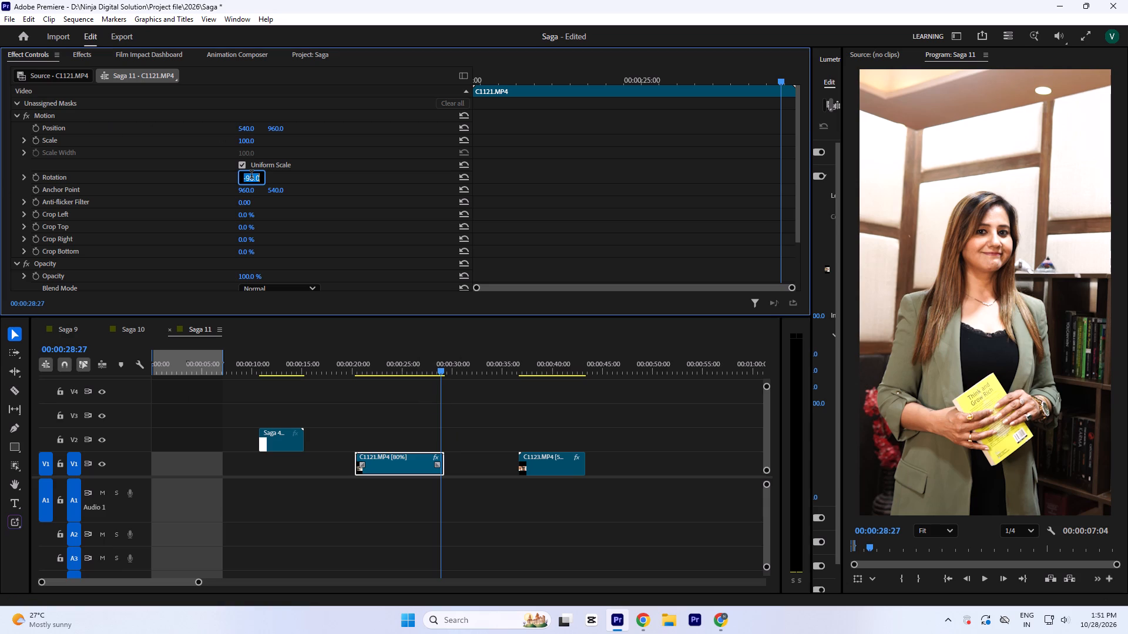
{"action": "key", "text": "Down"}
{"action": "key", "text": "Down"}
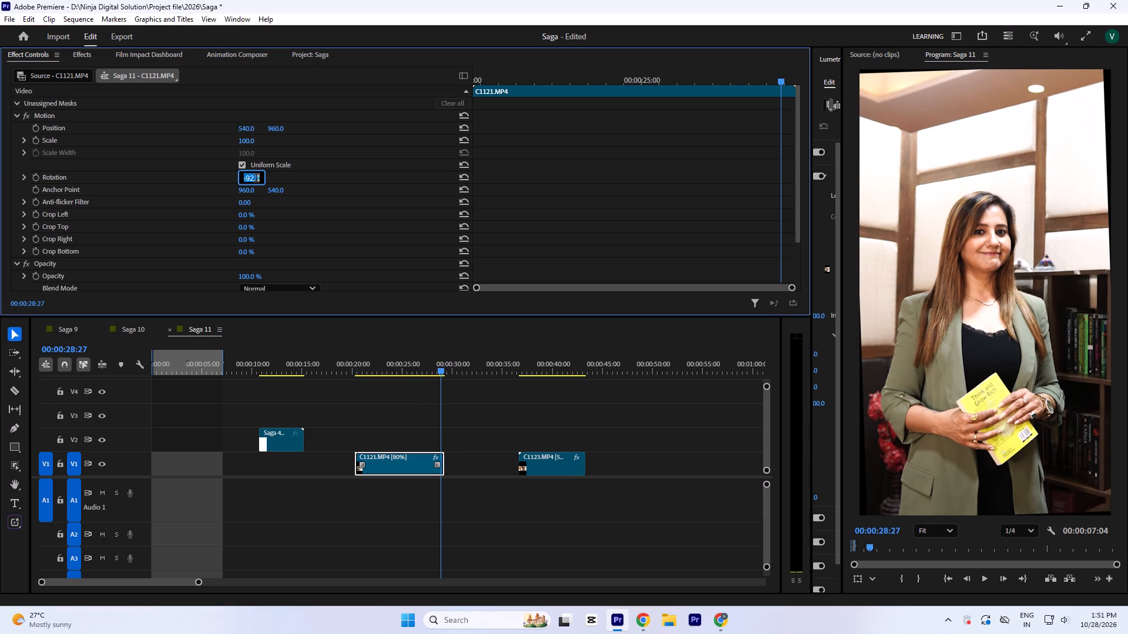
{"action": "key", "text": "Down"}
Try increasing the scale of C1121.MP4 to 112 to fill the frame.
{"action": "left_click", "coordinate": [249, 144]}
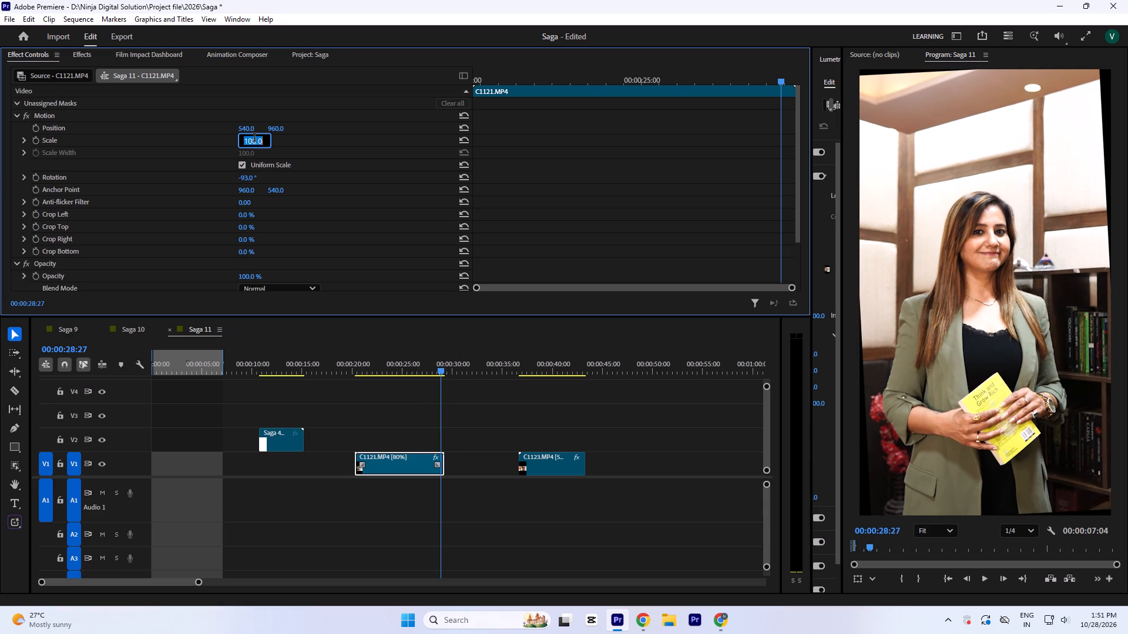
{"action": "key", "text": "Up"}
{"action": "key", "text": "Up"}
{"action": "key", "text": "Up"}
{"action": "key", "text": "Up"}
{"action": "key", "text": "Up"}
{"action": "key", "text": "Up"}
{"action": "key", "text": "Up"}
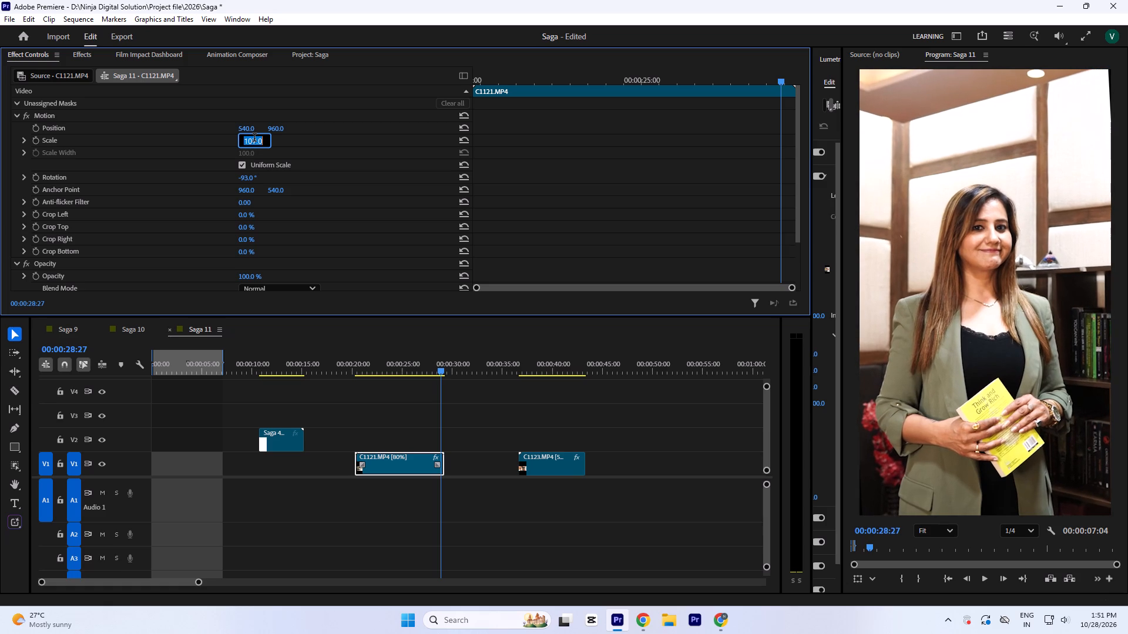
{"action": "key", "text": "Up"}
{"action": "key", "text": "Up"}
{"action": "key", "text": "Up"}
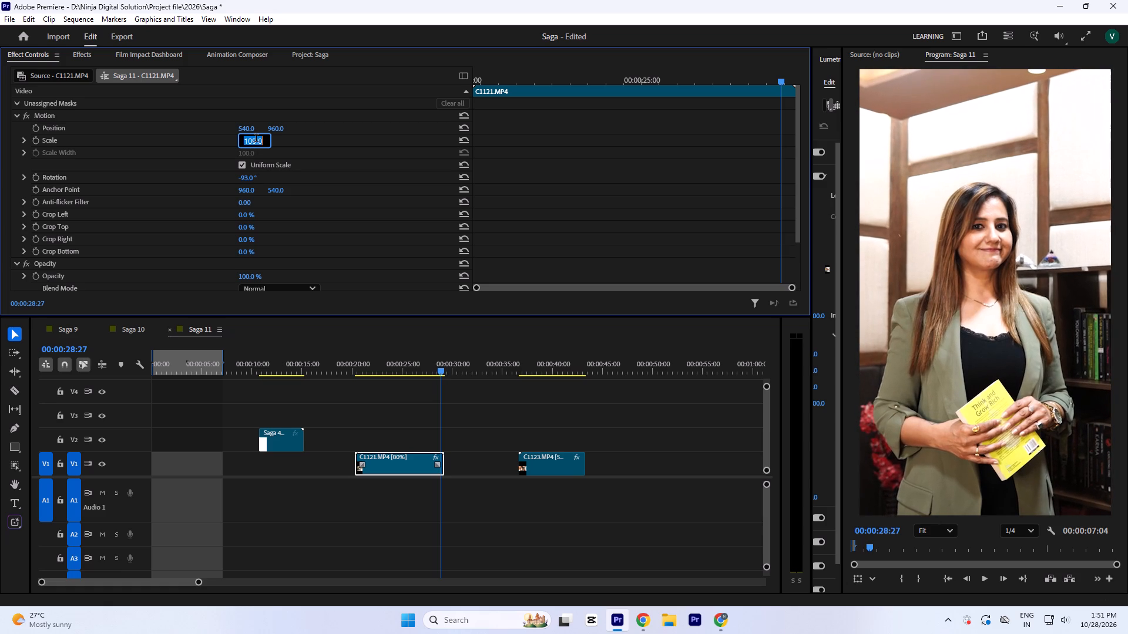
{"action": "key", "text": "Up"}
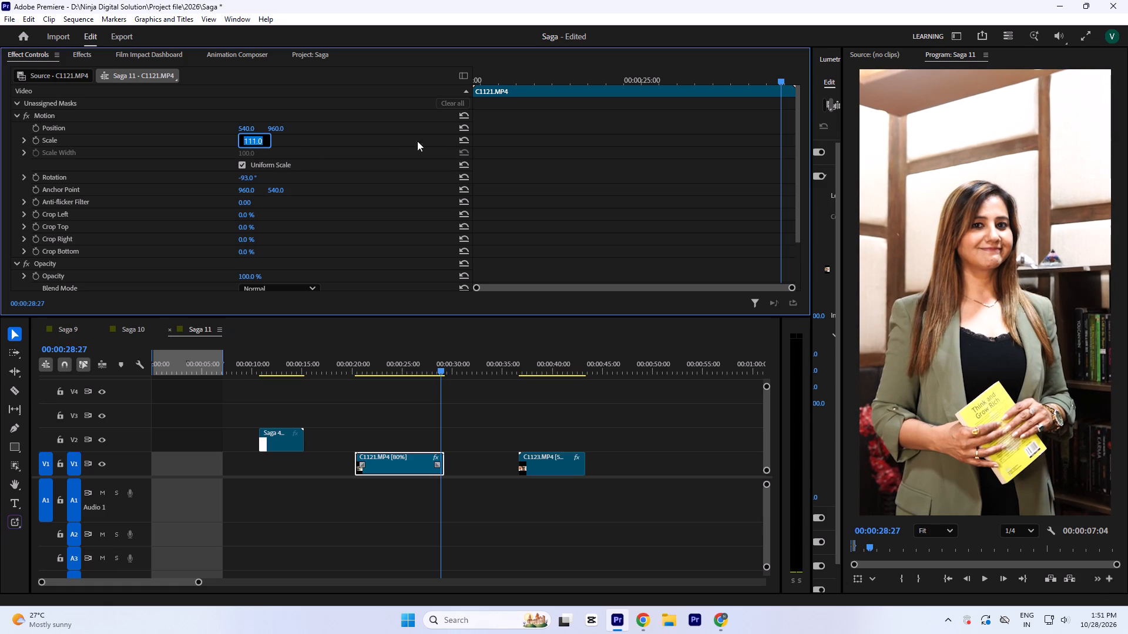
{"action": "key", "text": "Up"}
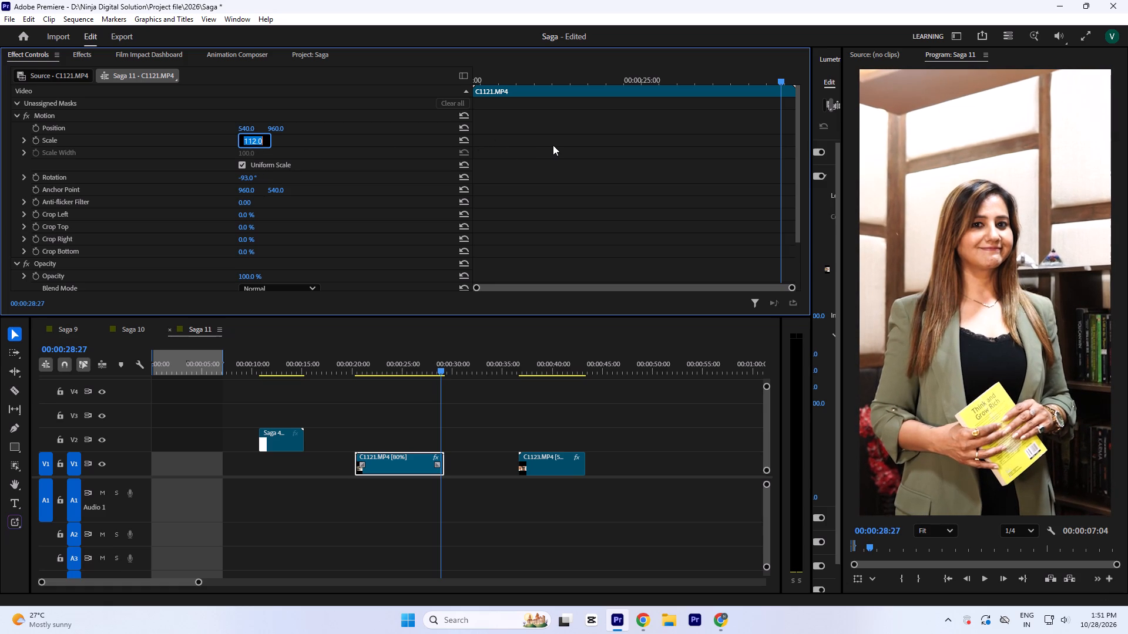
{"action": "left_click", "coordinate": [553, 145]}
Scale C1121.MP4 to 111, checking the frame near the clip's start for uncovered edges.
{"action": "left_click", "coordinate": [361, 364]}
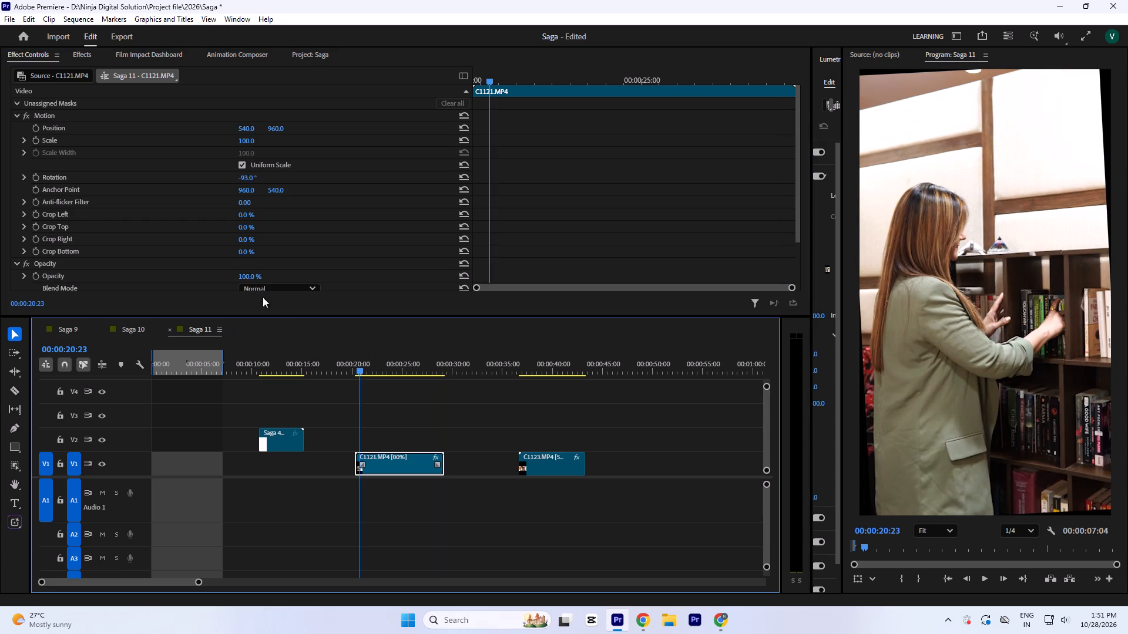
{"action": "left_click_drag", "start_coordinate": [247, 138], "coordinate": [247, 134]}
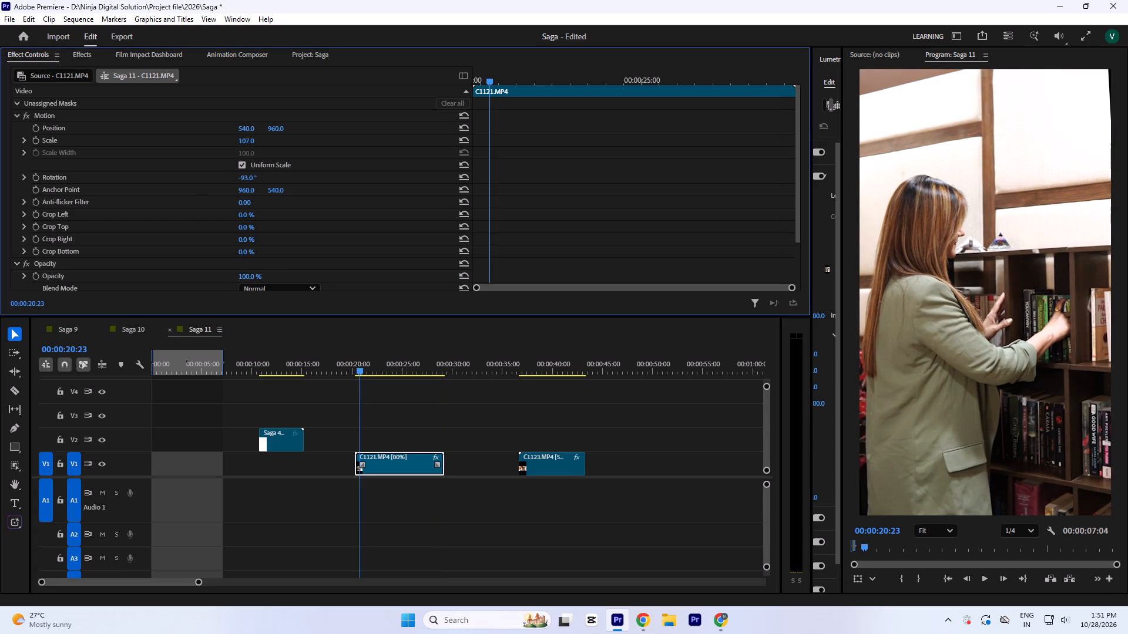
{"action": "left_click_drag", "start_coordinate": [247, 134], "coordinate": [249, 130]}
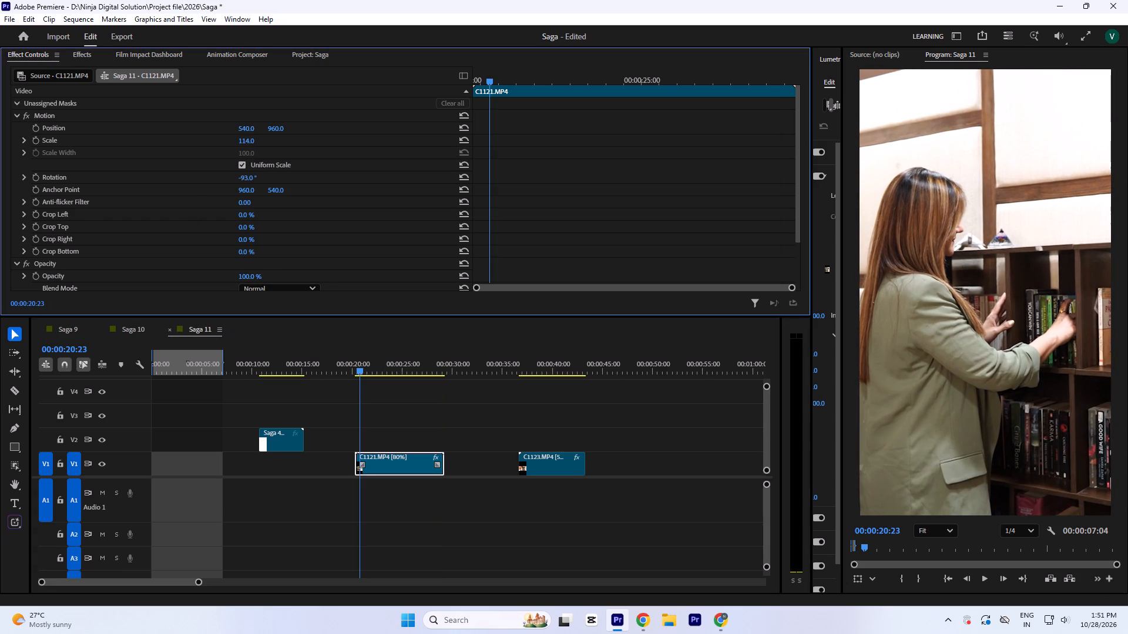
{"action": "left_click_drag", "start_coordinate": [249, 130], "coordinate": [249, 135]}
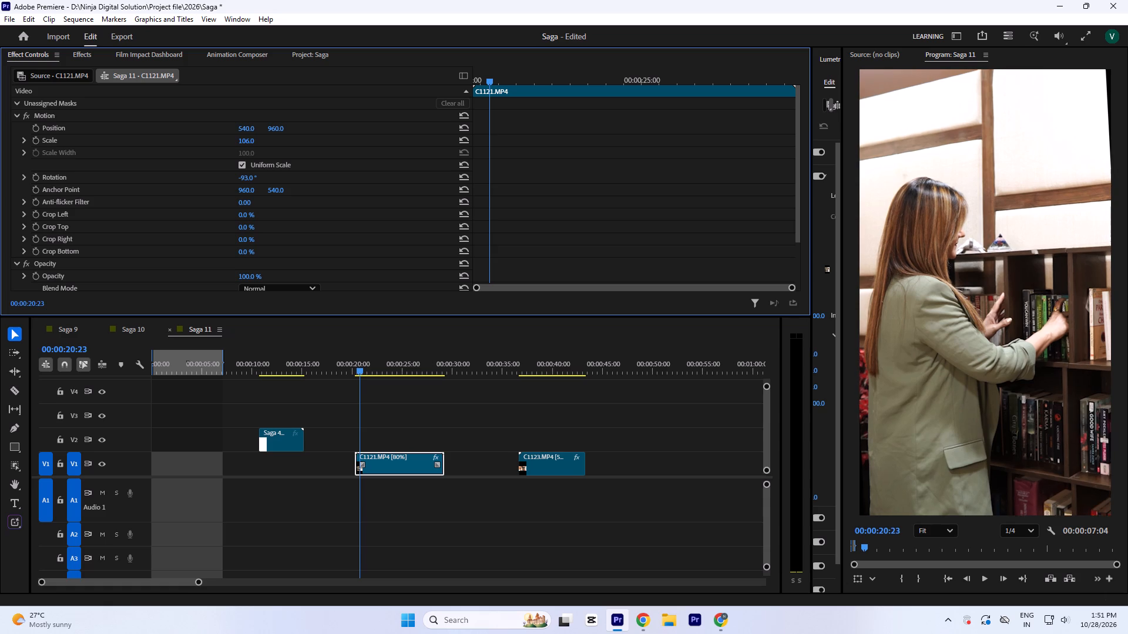
{"action": "left_click_drag", "start_coordinate": [249, 135], "coordinate": [249, 132]}
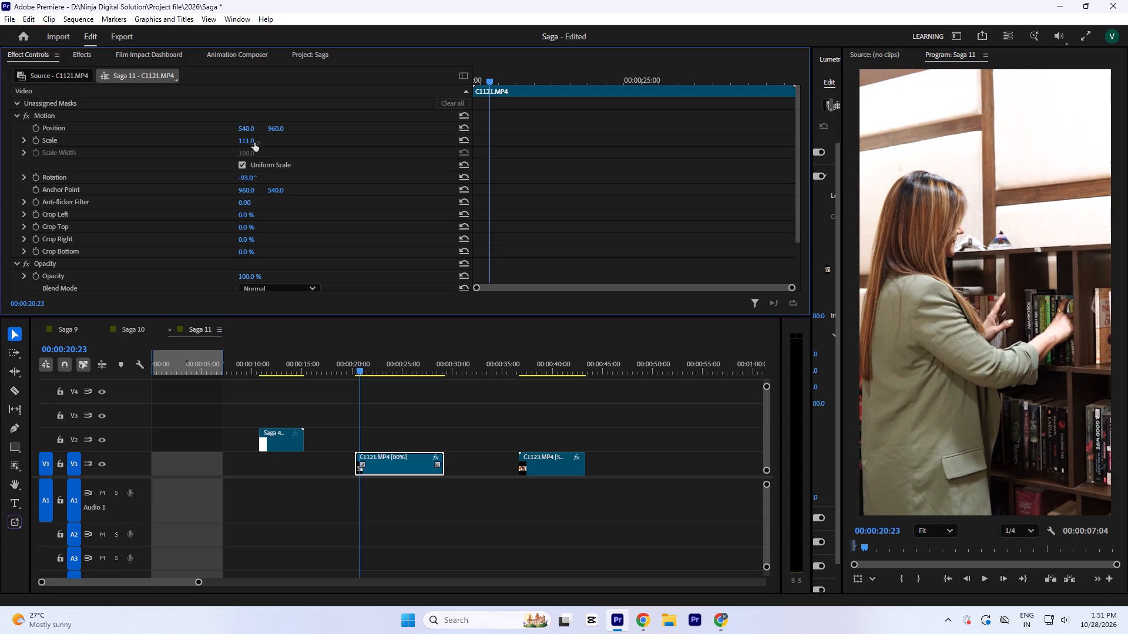
Move the C1121.MP4 clip to the start of V1.
{"action": "left_click", "coordinate": [380, 421]}
{"action": "left_click_drag", "start_coordinate": [388, 470], "coordinate": [386, 471]}
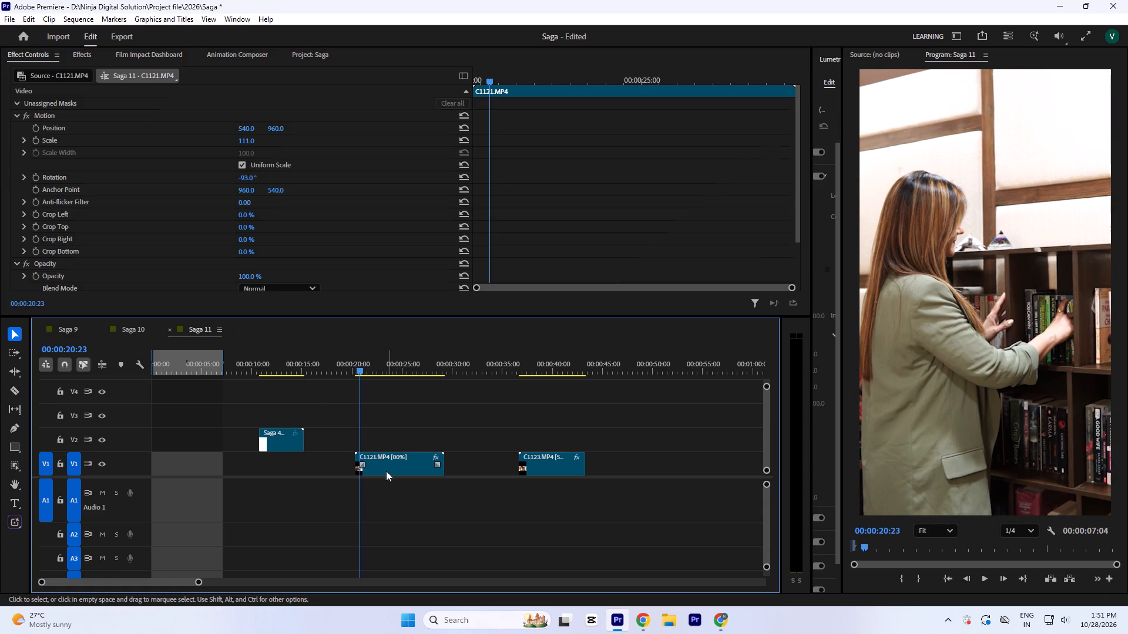
{"action": "left_click_drag", "start_coordinate": [386, 471], "coordinate": [166, 470]}
Open the Saga 10 sequence and maximize its timeline to examine the full layer stack.
{"action": "left_click", "coordinate": [132, 330]}
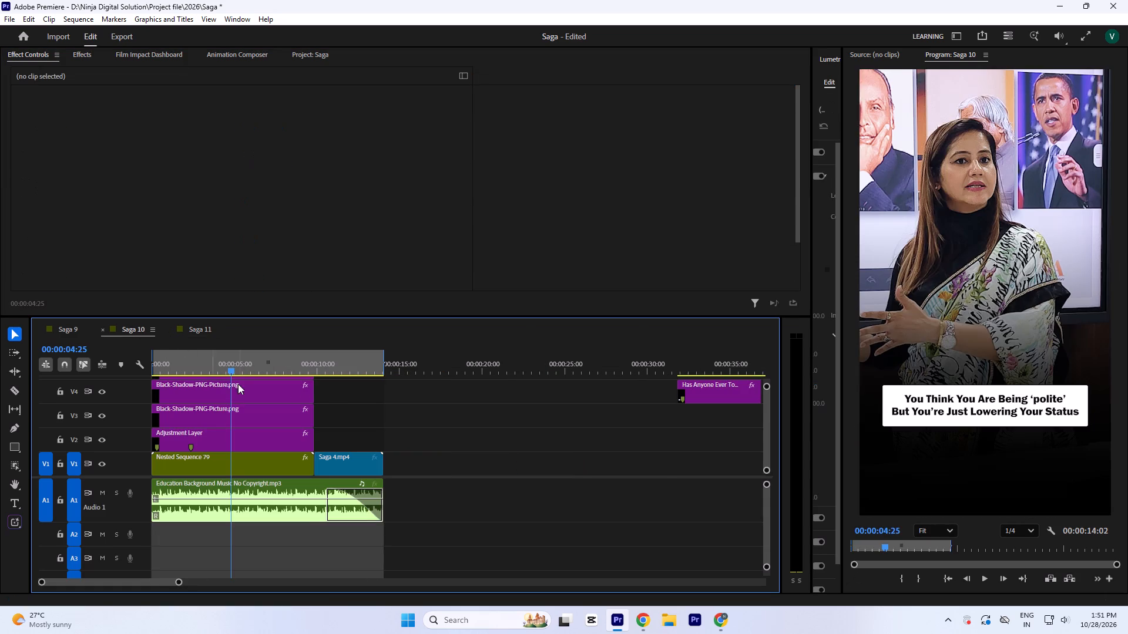
{"action": "left_click", "coordinate": [293, 361]}
{"action": "key", "text": "grave"}
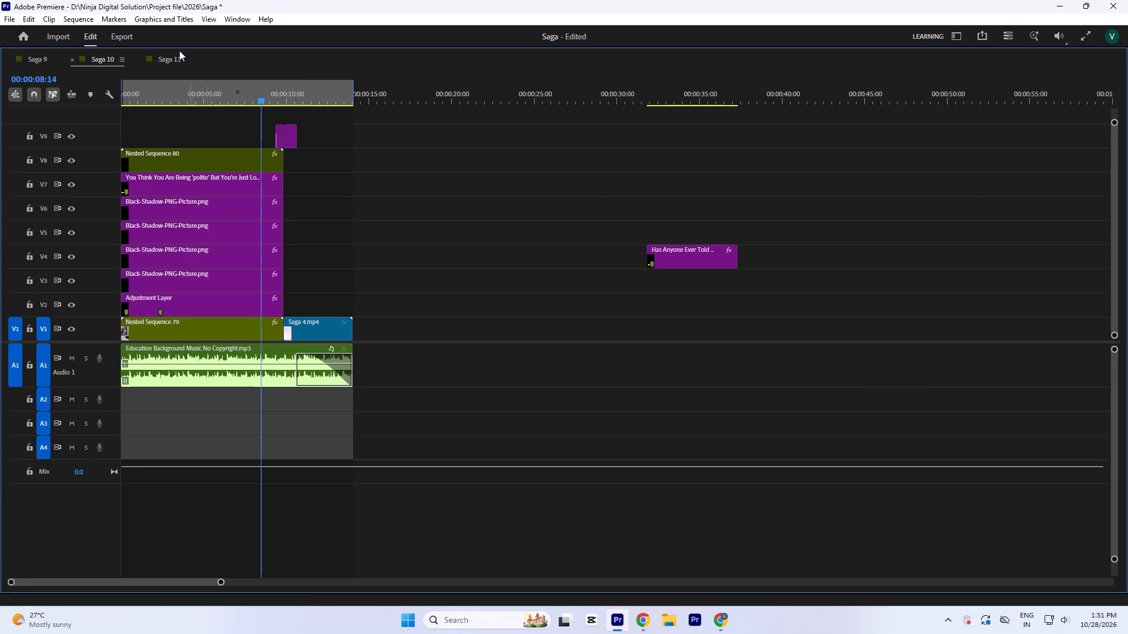
In Saga 11, duplicate the Adjustment Layer clip to the start of V3 and trim it to end with the V2 quote clip.
{"action": "left_click", "coordinate": [181, 58]}
{"action": "key", "text": "minus"}
{"action": "key", "text": "minus"}
{"action": "key", "text": "minus"}
{"action": "left_click_drag", "start_coordinate": [511, 194], "coordinate": [562, 232]}
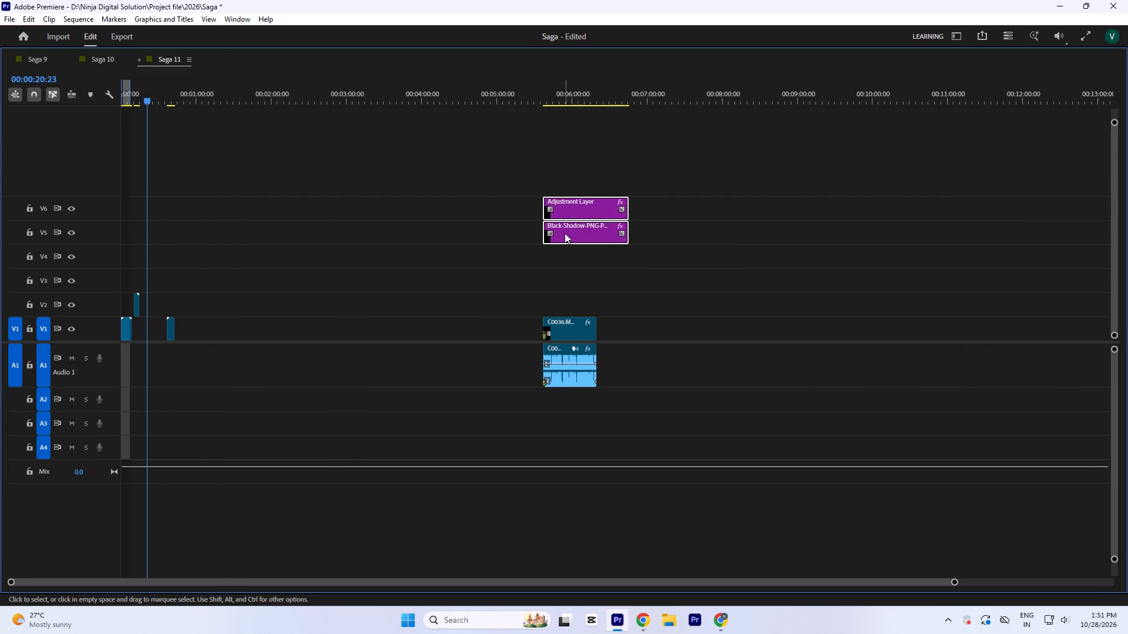
{"action": "left_click", "coordinate": [491, 201]}
{"action": "left_click_drag", "start_coordinate": [570, 213], "coordinate": [133, 273]}
{"action": "left_click_drag", "start_coordinate": [209, 285], "coordinate": [142, 282]}
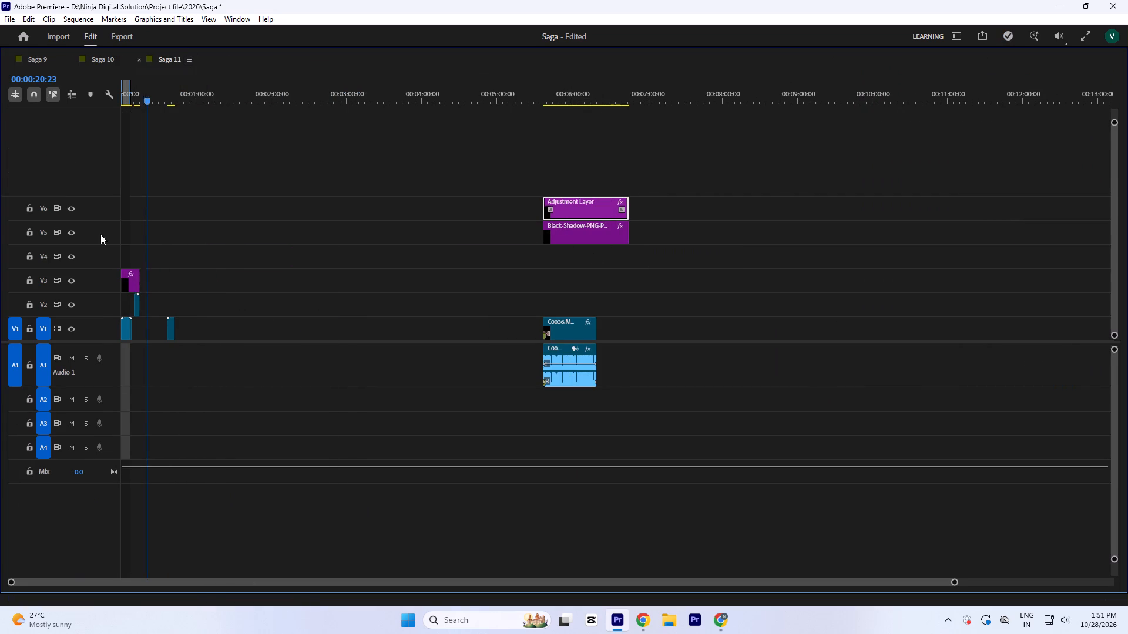
Set the sequence Out point at 00:00:14:16 and return the playhead to the start.
{"action": "key", "text": "equal"}
{"action": "key", "text": "equal"}
{"action": "key", "text": "equal"}
{"action": "left_click_drag", "start_coordinate": [160, 99], "coordinate": [130, 104]}
{"action": "left_click", "coordinate": [268, 100]}
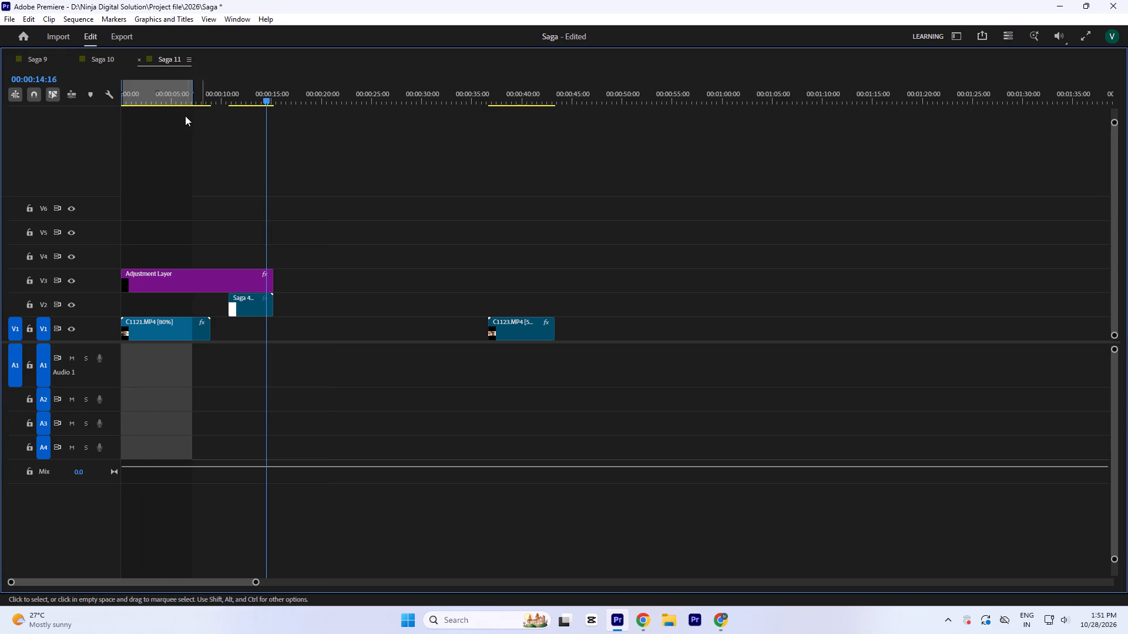
{"action": "key", "text": "o"}
{"action": "left_click_drag", "start_coordinate": [180, 92], "coordinate": [0, 126]}
Restore the timeline to its normal size and save the project.
{"action": "key", "text": "grave"}
{"action": "key", "text": "ctrl+s"}
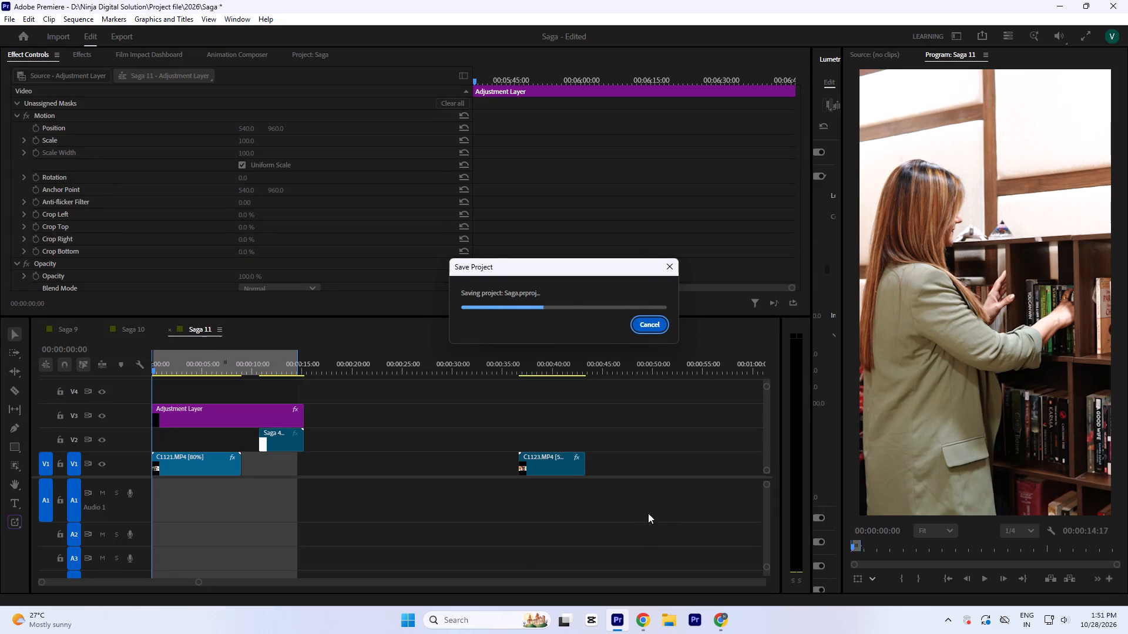
Switch to File Explorer and search the Downloads folder for "edu".
{"action": "left_click", "coordinate": [664, 633]}
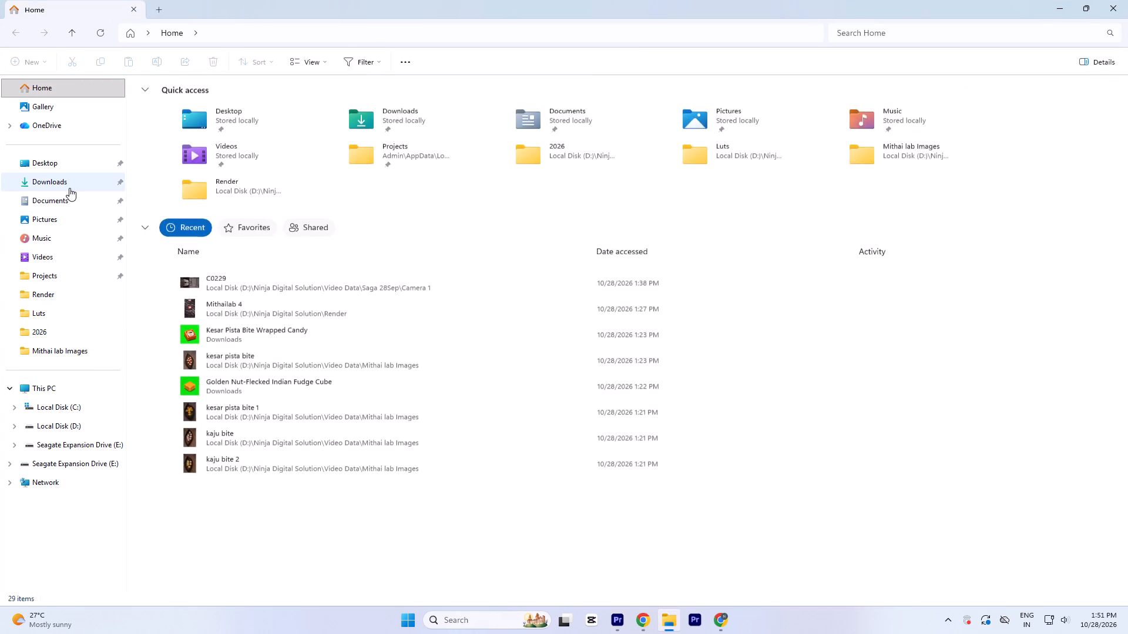
{"action": "left_click", "coordinate": [69, 188]}
{"action": "left_click", "coordinate": [892, 33]}
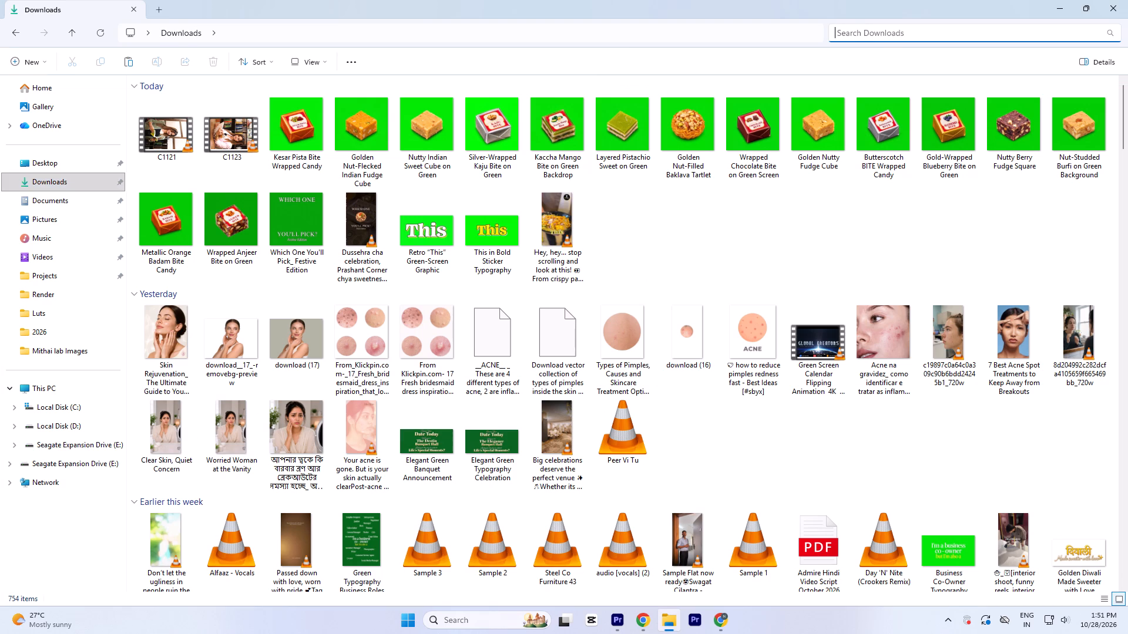
{"action": "left_click", "coordinate": [855, 30]}
{"action": "type", "text": "edu"}
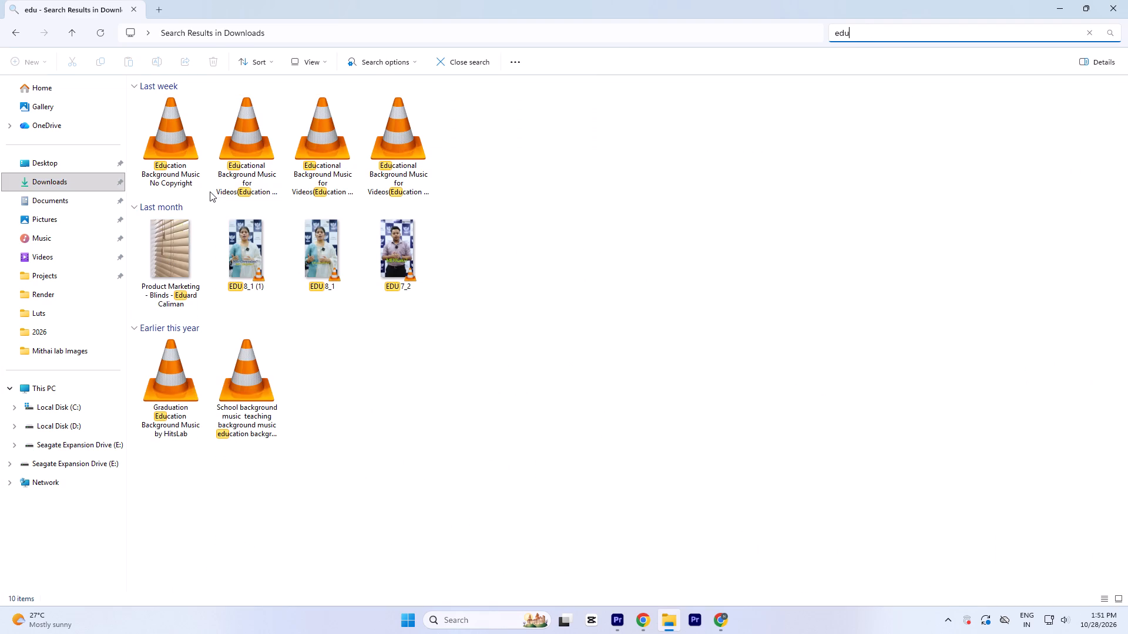
Play a few seconds of Education Background Music No Copyright in VLC, skipping slightly ahead, and close the player.
{"action": "double_click", "coordinate": [167, 137]}
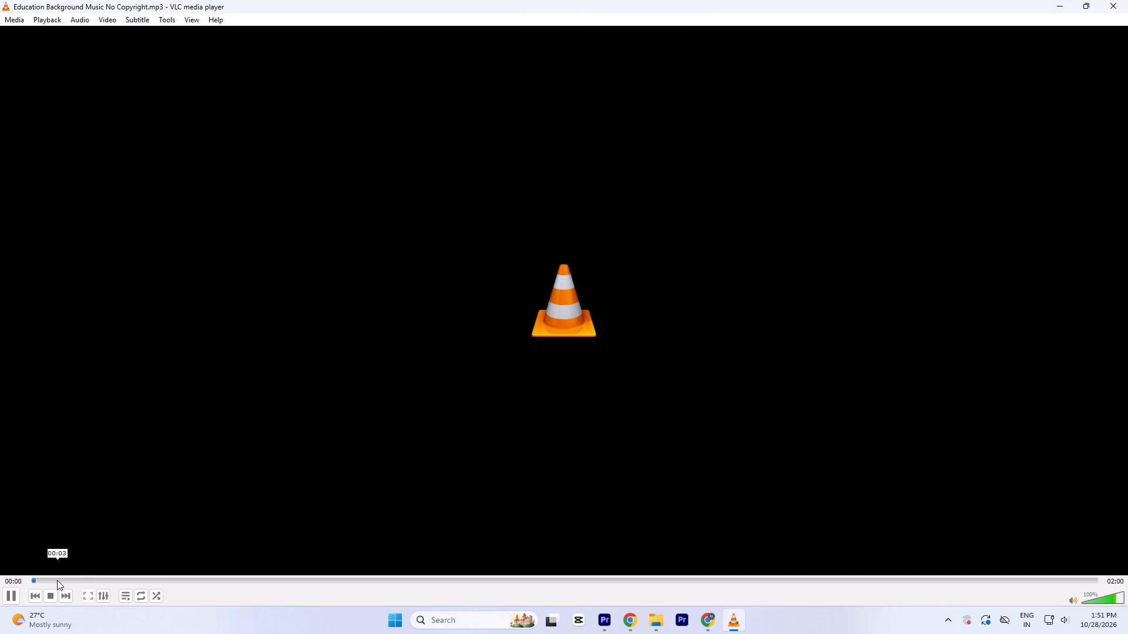
{"action": "left_click", "coordinate": [74, 579]}
{"action": "left_click", "coordinate": [1065, 617]}
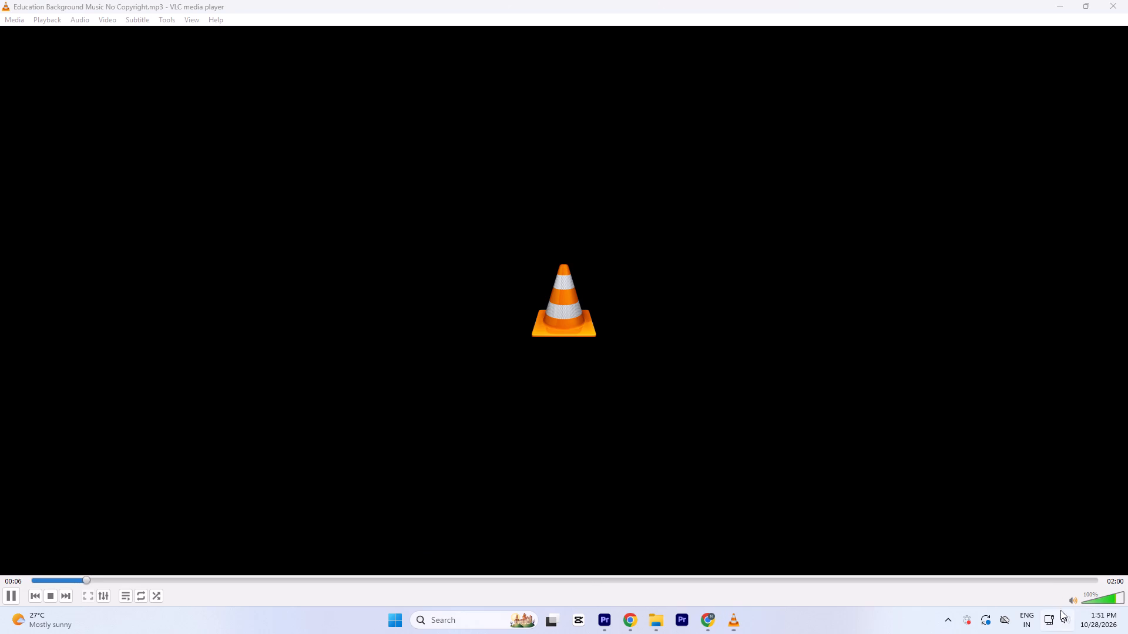
{"action": "left_click", "coordinate": [1114, 1]}
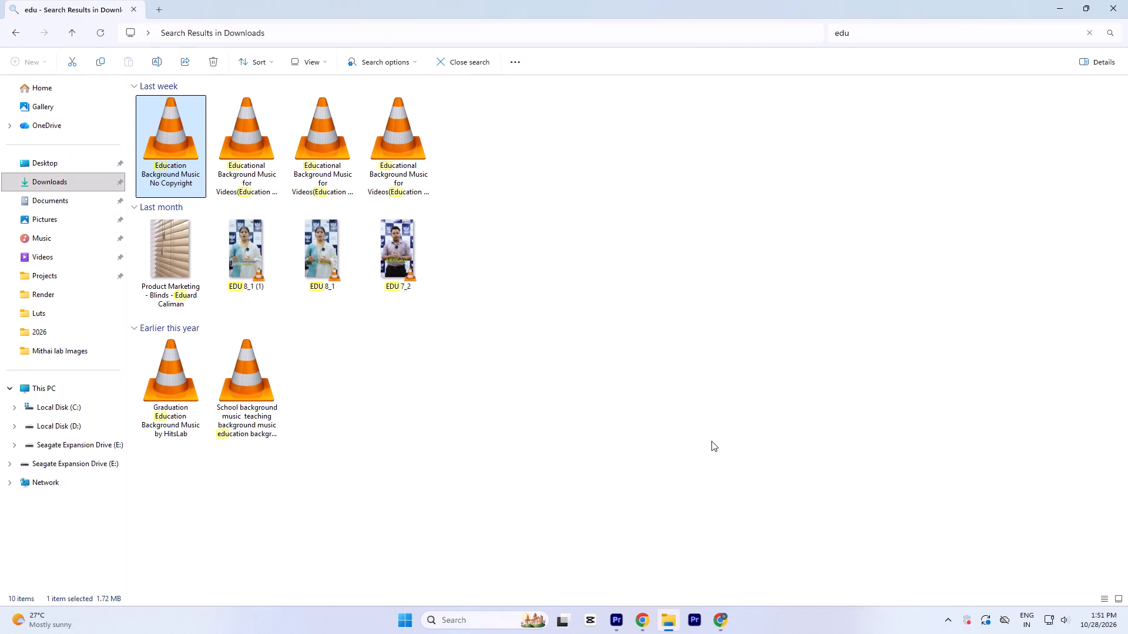
{"action": "left_click", "coordinate": [670, 579]}
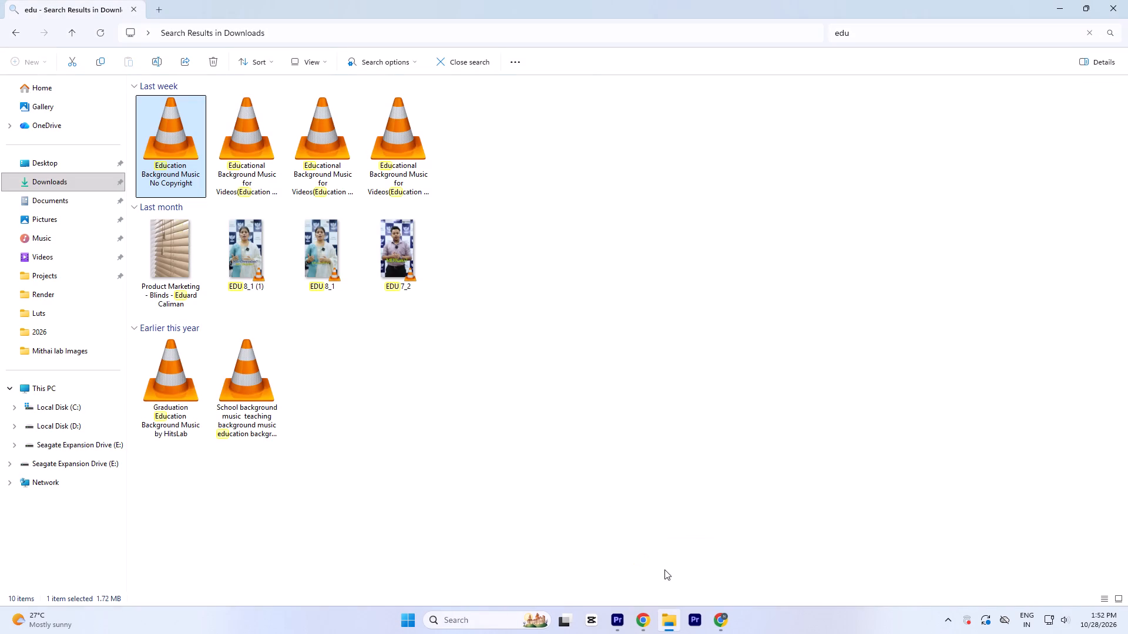
Close the Downloads search results window to return to the Saga 11 sequence in Adobe Premiere.
{"action": "left_click", "coordinate": [1112, 6]}
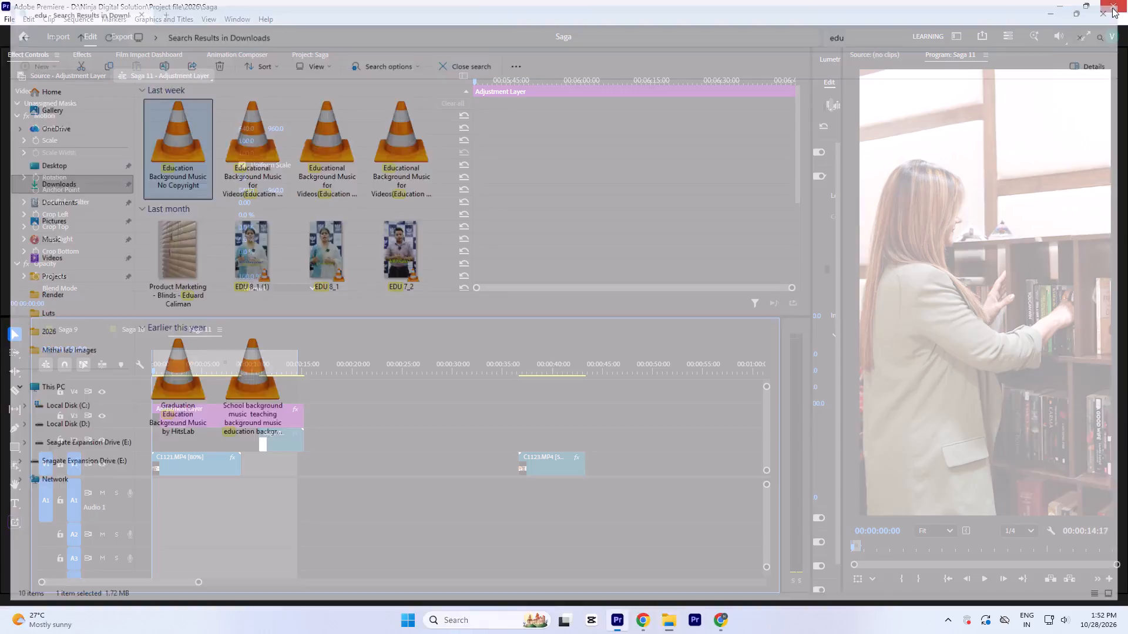
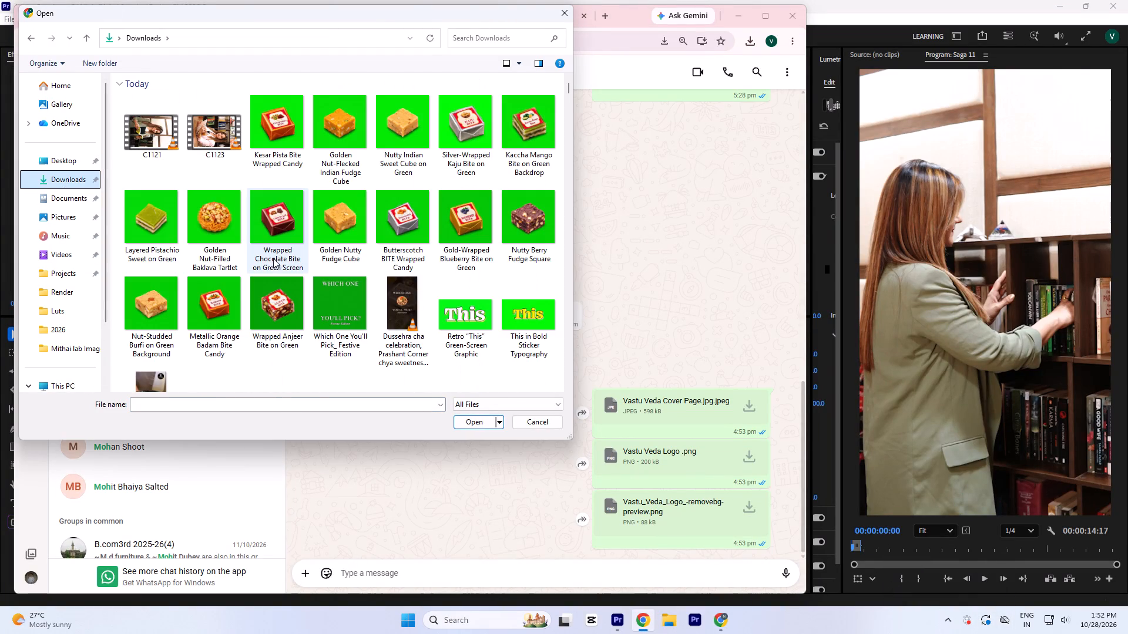
Browse the Downloads folder in the file upload dialog and open the unnumbered Badhaai Hoo Cover Page.jpg for a full preview.
{"action": "scroll", "coordinate": [316, 257], "scroll_direction": "down", "scroll_amount": 4}
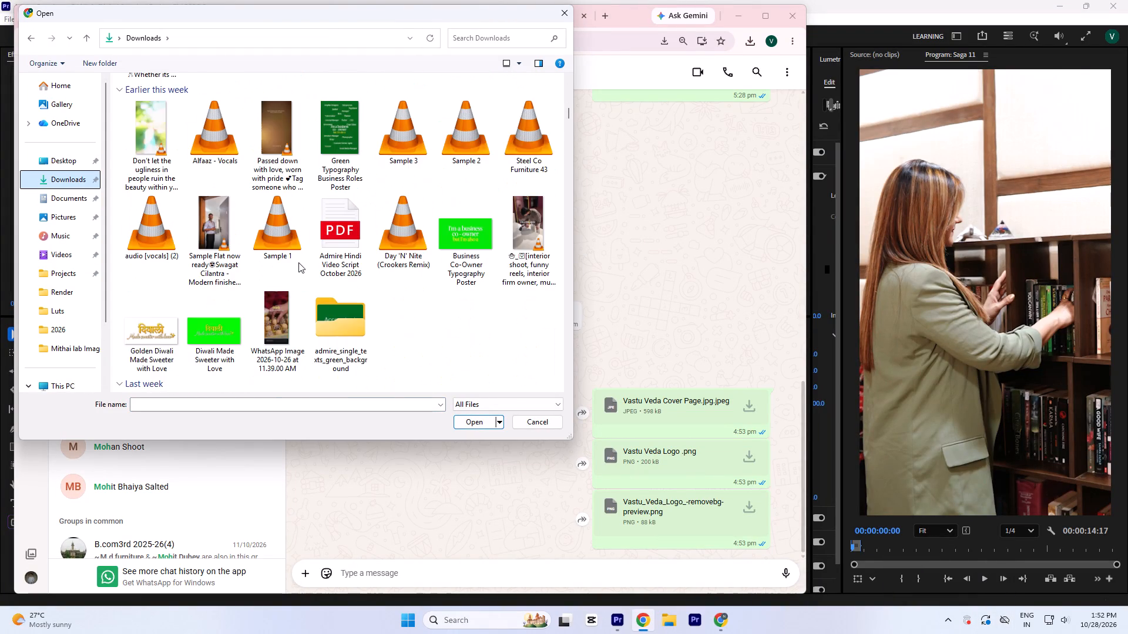
{"action": "scroll", "coordinate": [298, 264], "scroll_direction": "down", "scroll_amount": 2}
{"action": "scroll", "coordinate": [357, 281], "scroll_direction": "down", "scroll_amount": 1}
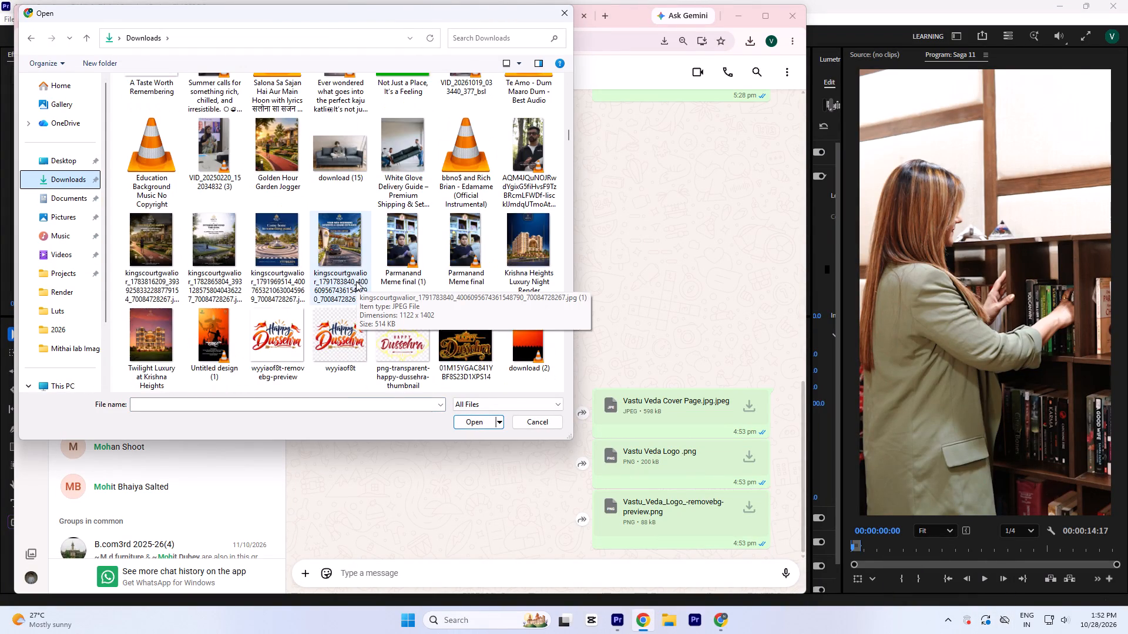
{"action": "scroll", "coordinate": [356, 281], "scroll_direction": "down", "scroll_amount": 3}
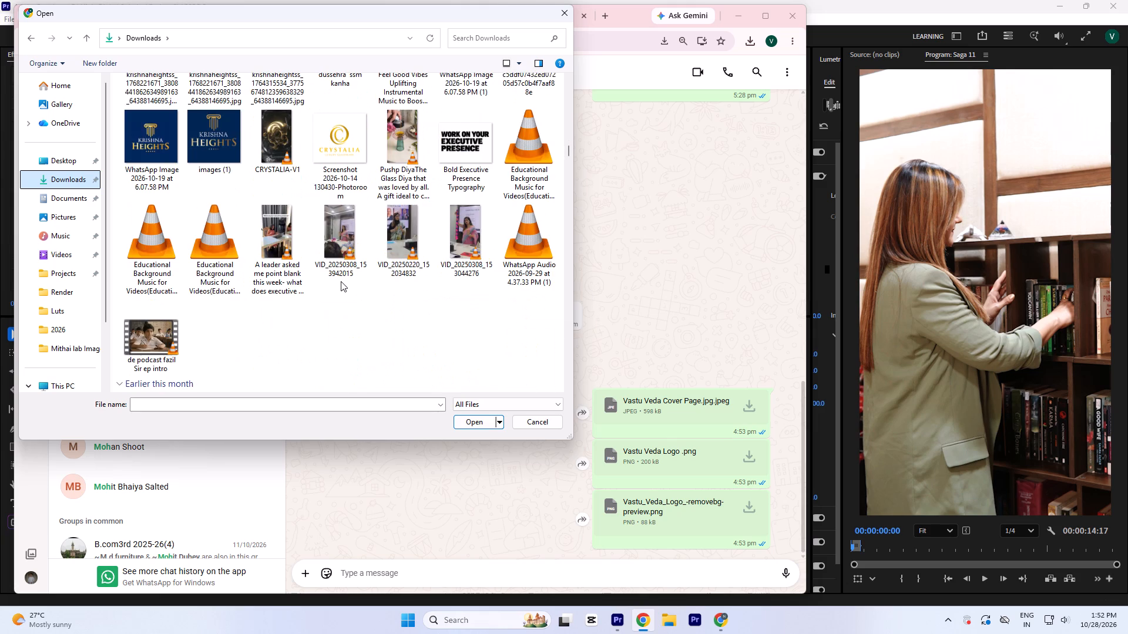
{"action": "scroll", "coordinate": [341, 281], "scroll_direction": "down", "scroll_amount": 4}
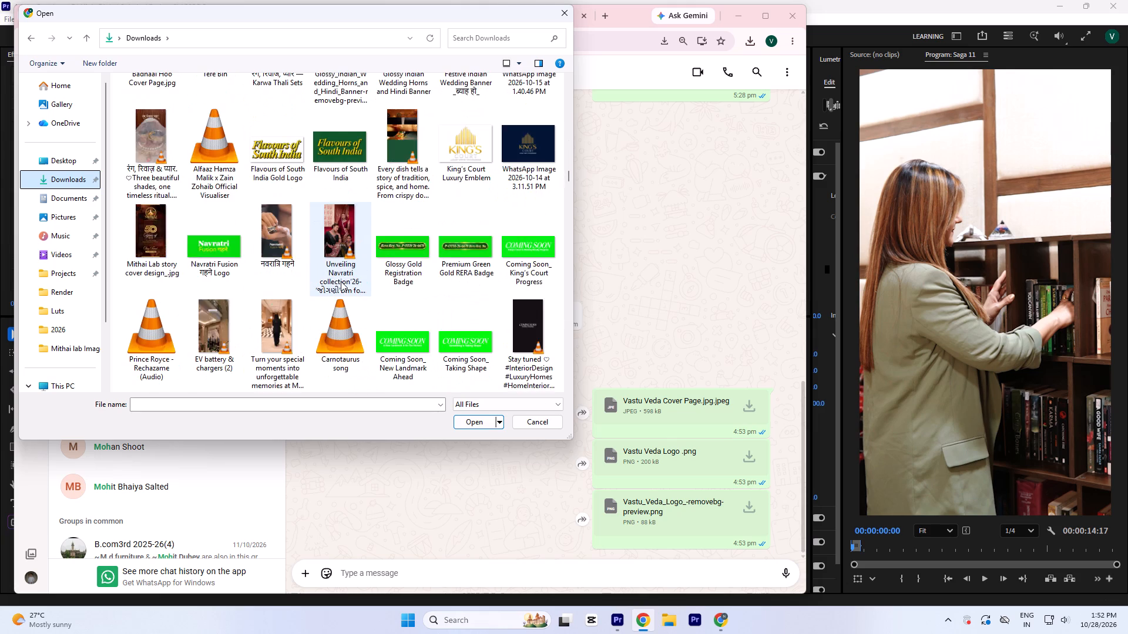
{"action": "scroll", "coordinate": [341, 281], "scroll_direction": "up", "scroll_amount": 1}
{"action": "scroll", "coordinate": [200, 231], "scroll_direction": "up", "scroll_amount": 1}
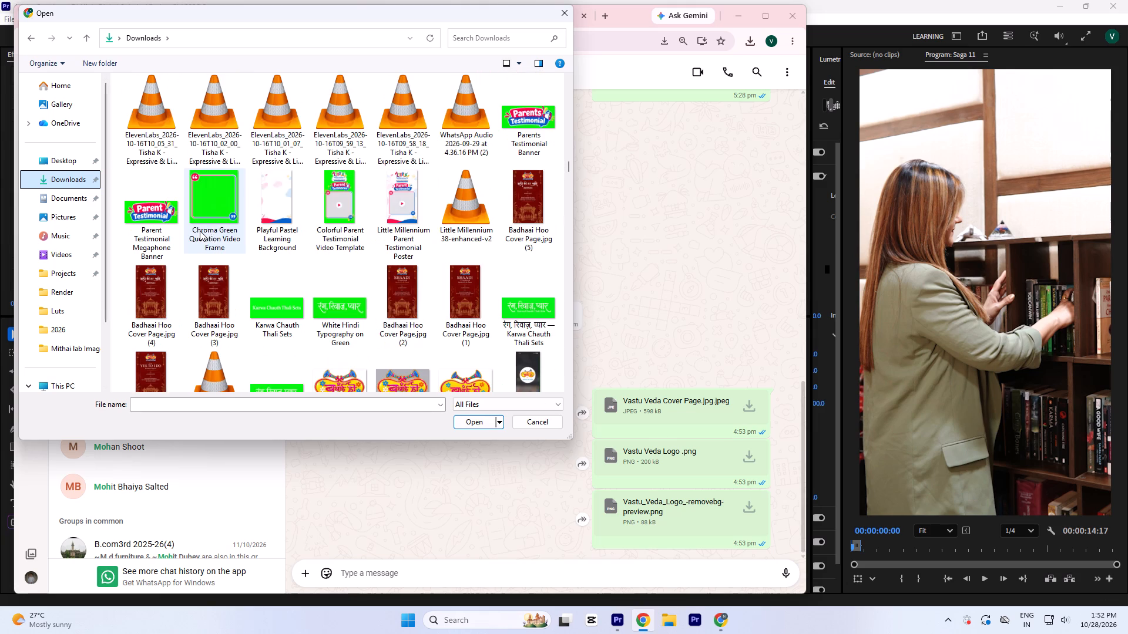
{"action": "scroll", "coordinate": [235, 319], "scroll_direction": "down", "scroll_amount": 1}
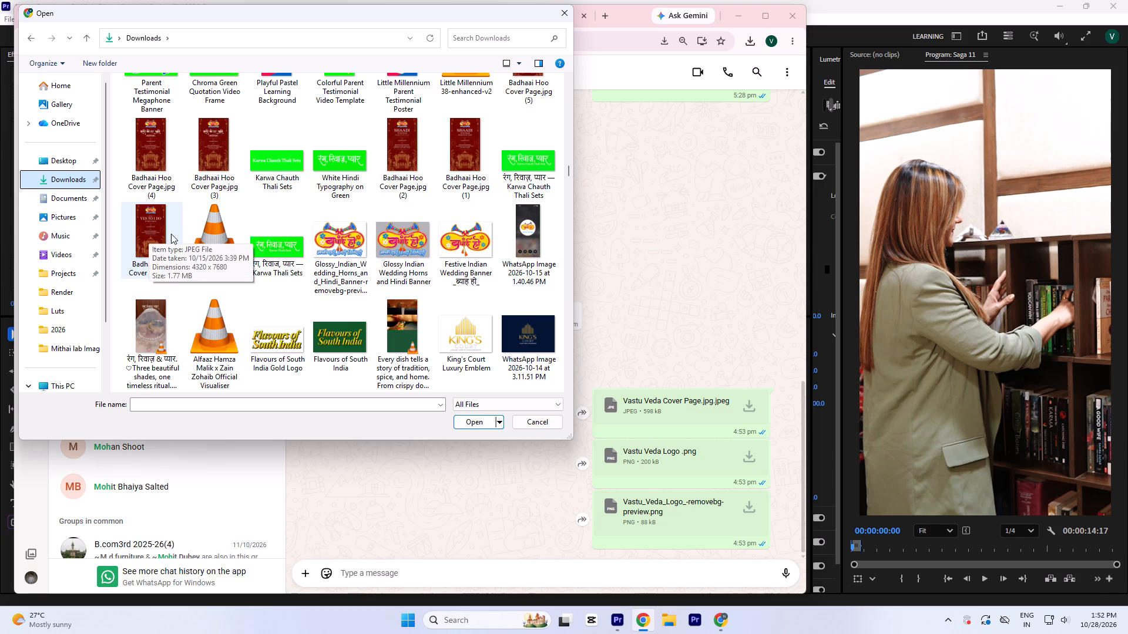
{"action": "right_click", "coordinate": [153, 234]}
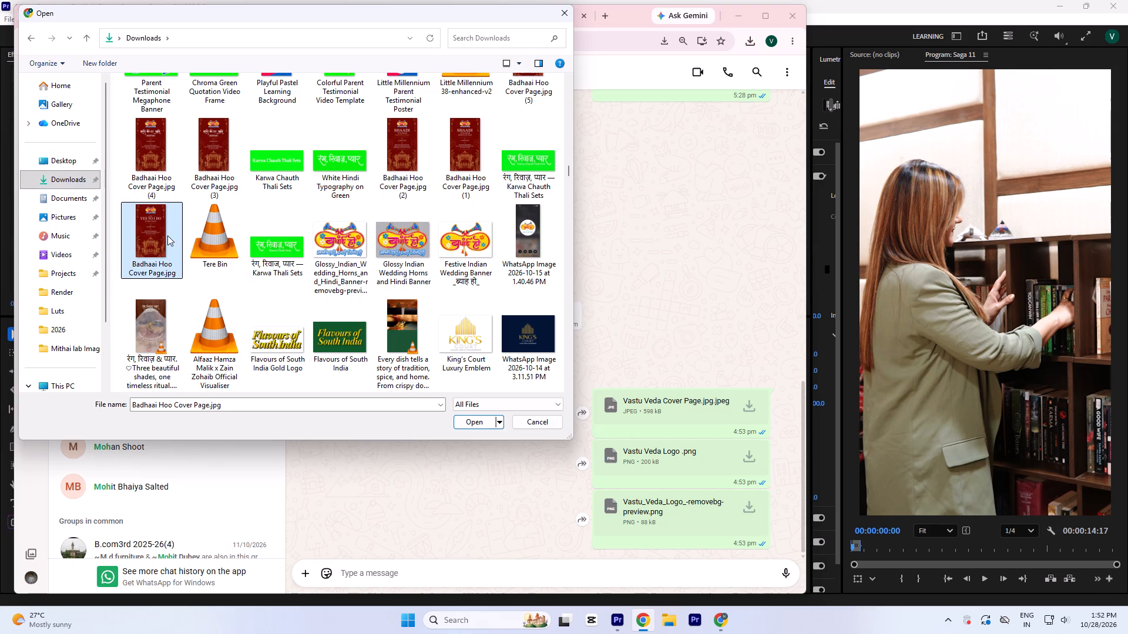
{"action": "left_click", "coordinate": [199, 214]}
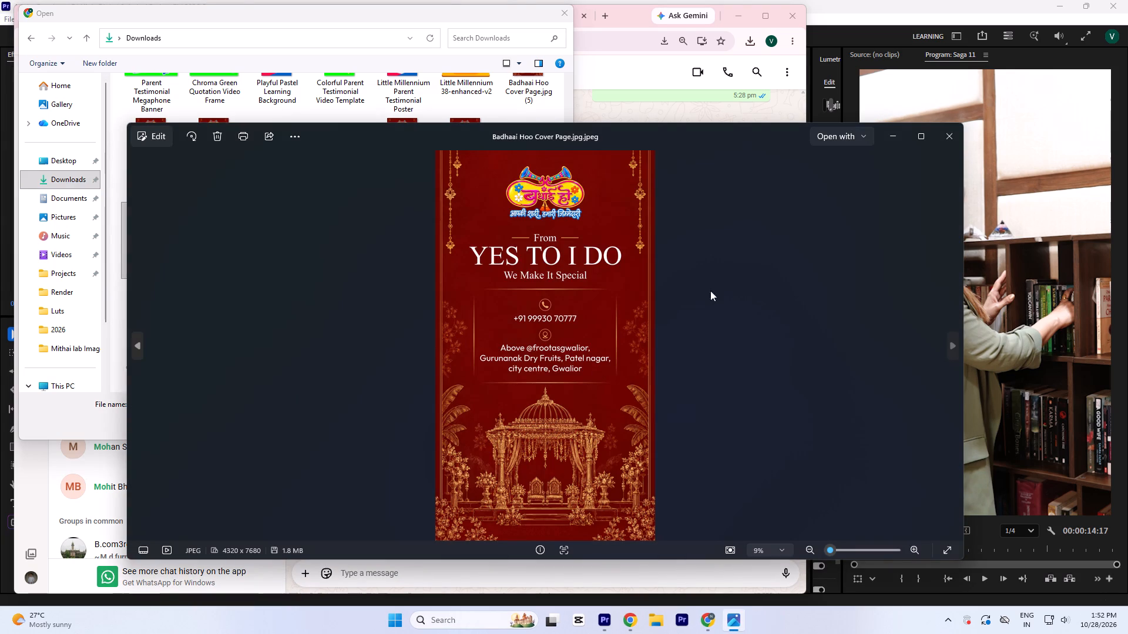
Close the preview of the Badhaai Hoo Cover Page image and return to the file selection for the WhatsApp chat.
{"action": "left_click", "coordinate": [957, 136]}
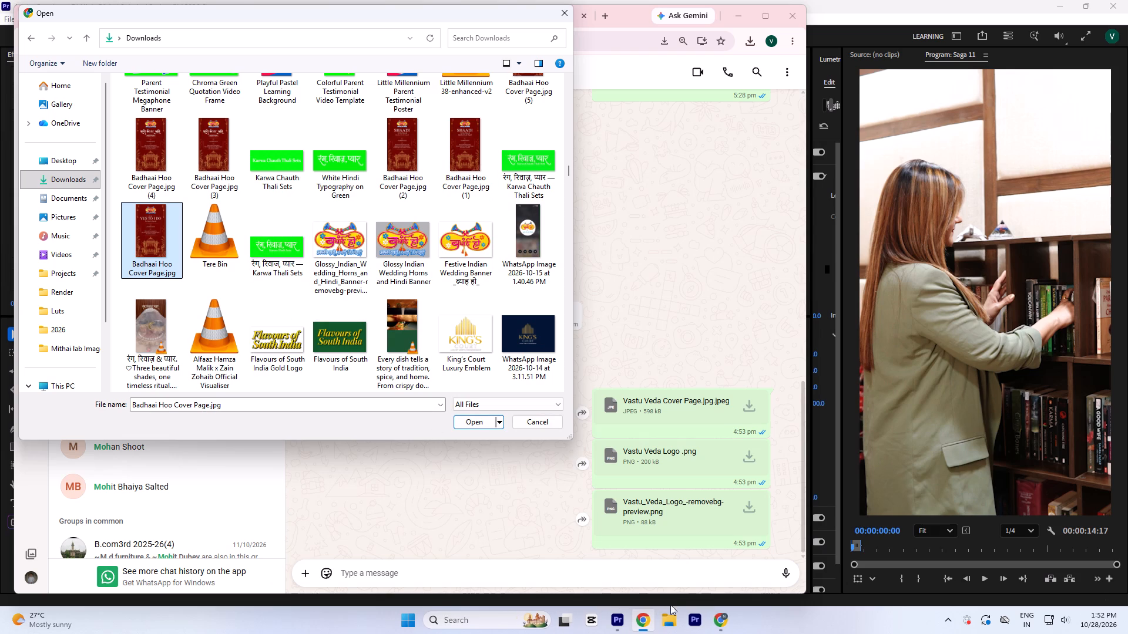
Open the Badhaai Hoo Cover Page.jpg image from the Downloads file selection to view it.
{"action": "right_click", "coordinate": [140, 231]}
{"action": "left_click", "coordinate": [189, 214]}
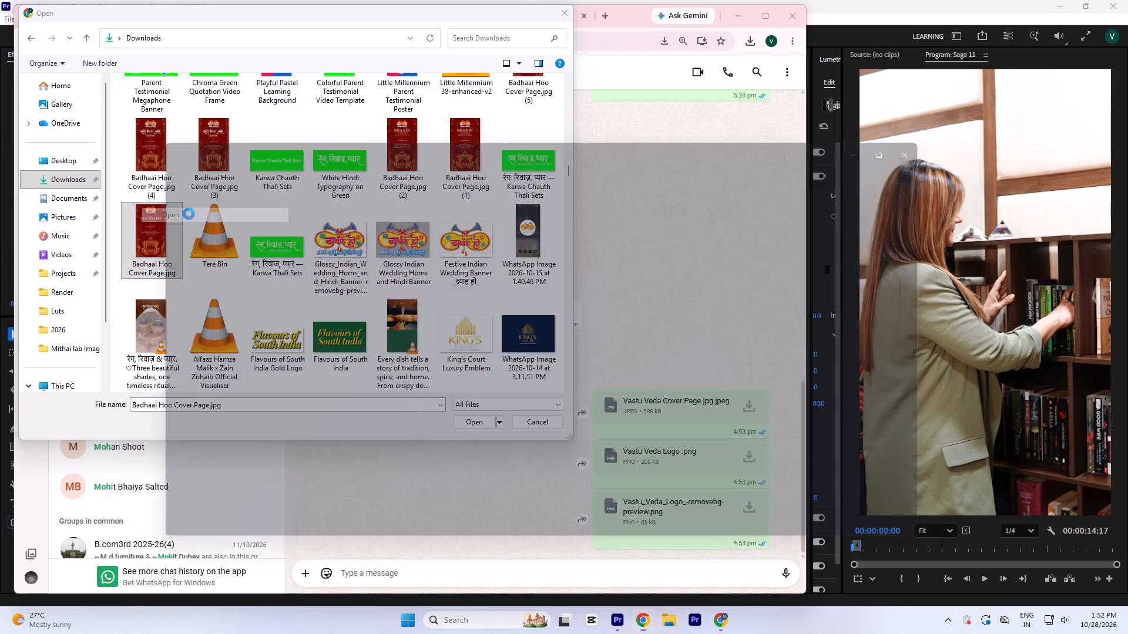
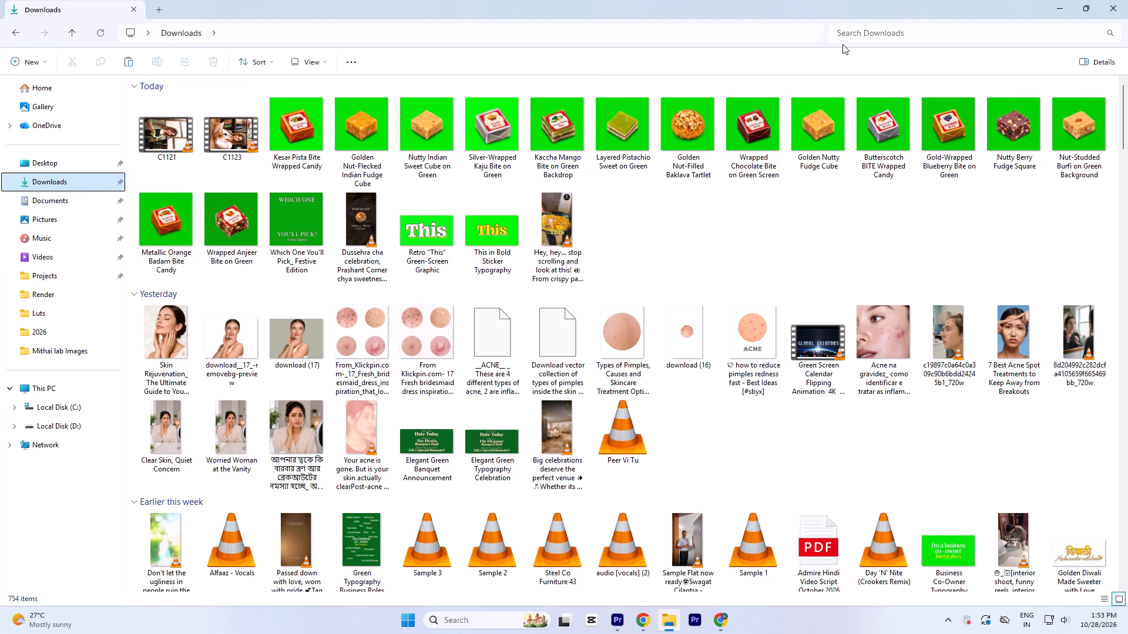
Search the Downloads folder for "edu".
{"action": "left_click", "coordinate": [849, 35]}
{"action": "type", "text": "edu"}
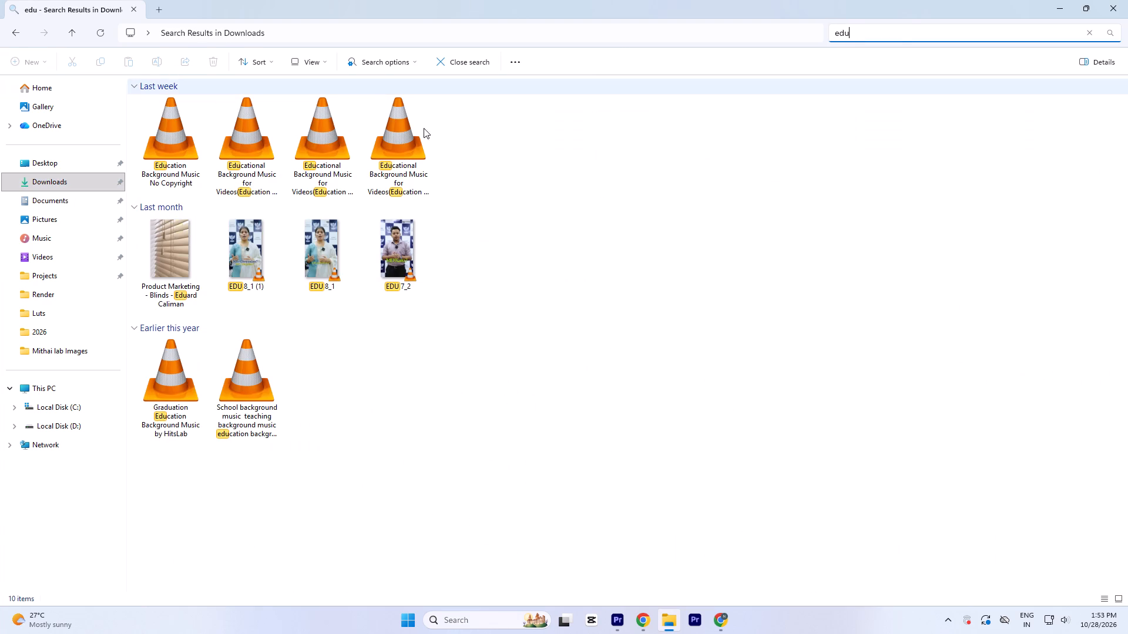
Play the Educational Background Music for Videos track ending in "Explainer Video Music (2)" in VLC.
{"action": "double_click", "coordinate": [249, 130]}
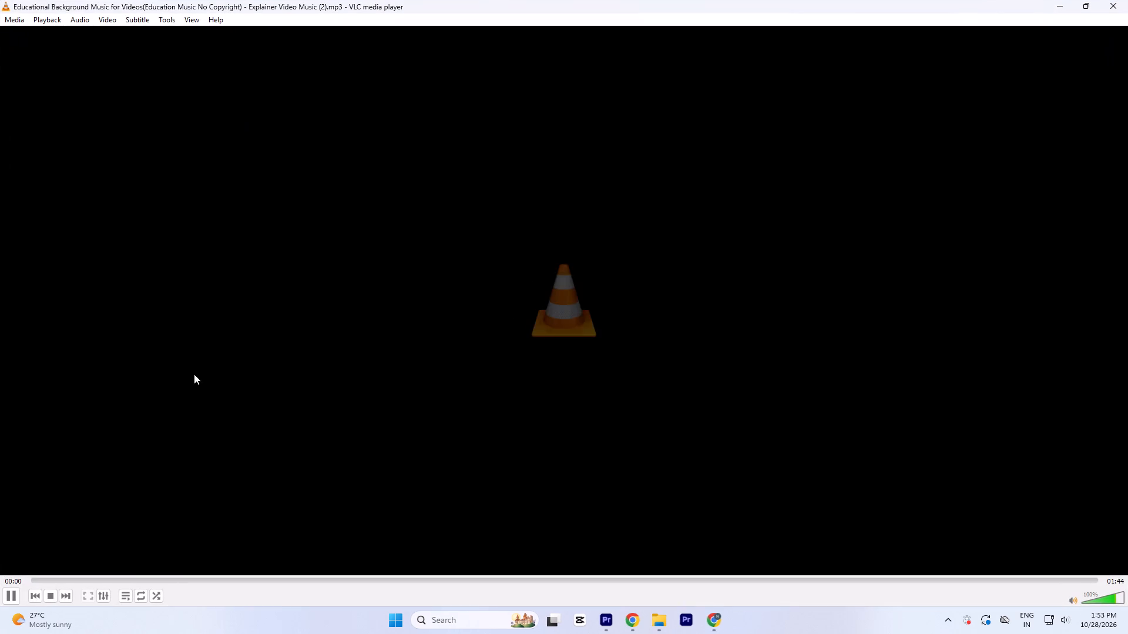
Audition the three versions of the Educational Background Music for Videos track in Downloads, sampling a part of each.
{"action": "left_click_drag", "start_coordinate": [103, 586], "coordinate": [123, 586]}
{"action": "left_click", "coordinate": [133, 578]}
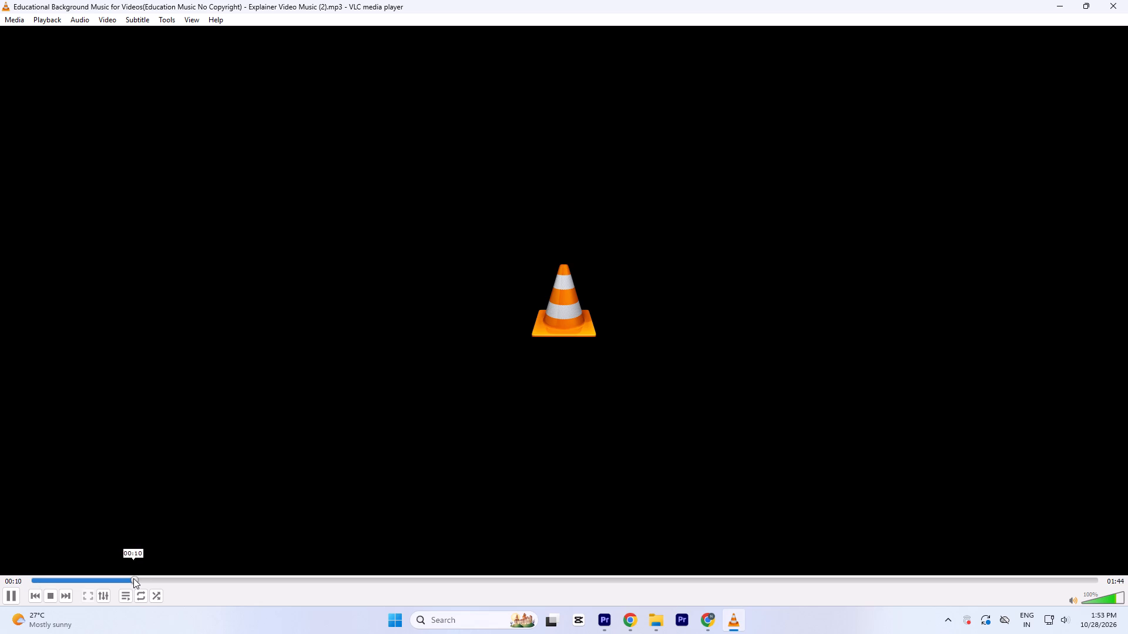
{"action": "left_click", "coordinate": [1053, 628]}
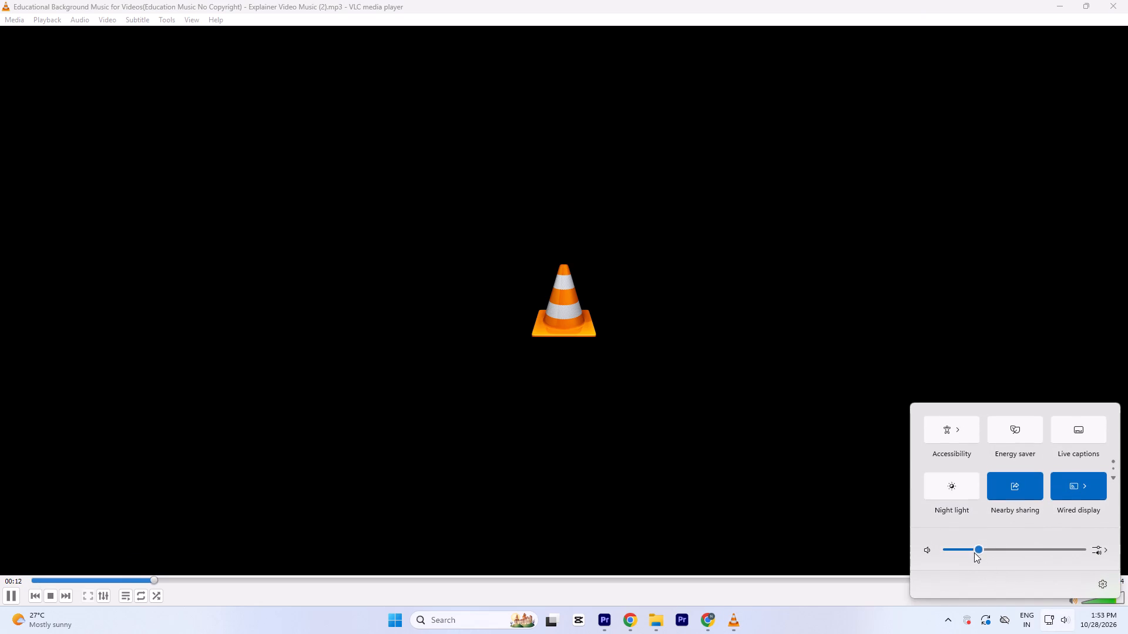
{"action": "left_click", "coordinate": [974, 552]}
{"action": "left_click", "coordinate": [213, 581]}
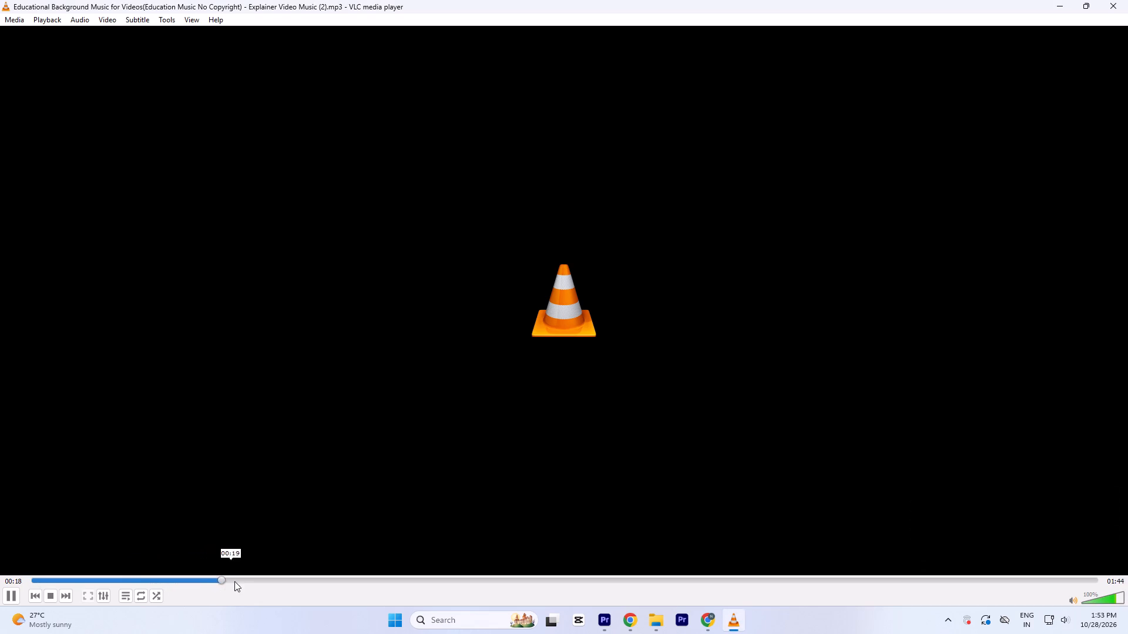
{"action": "left_click", "coordinate": [1117, 0]}
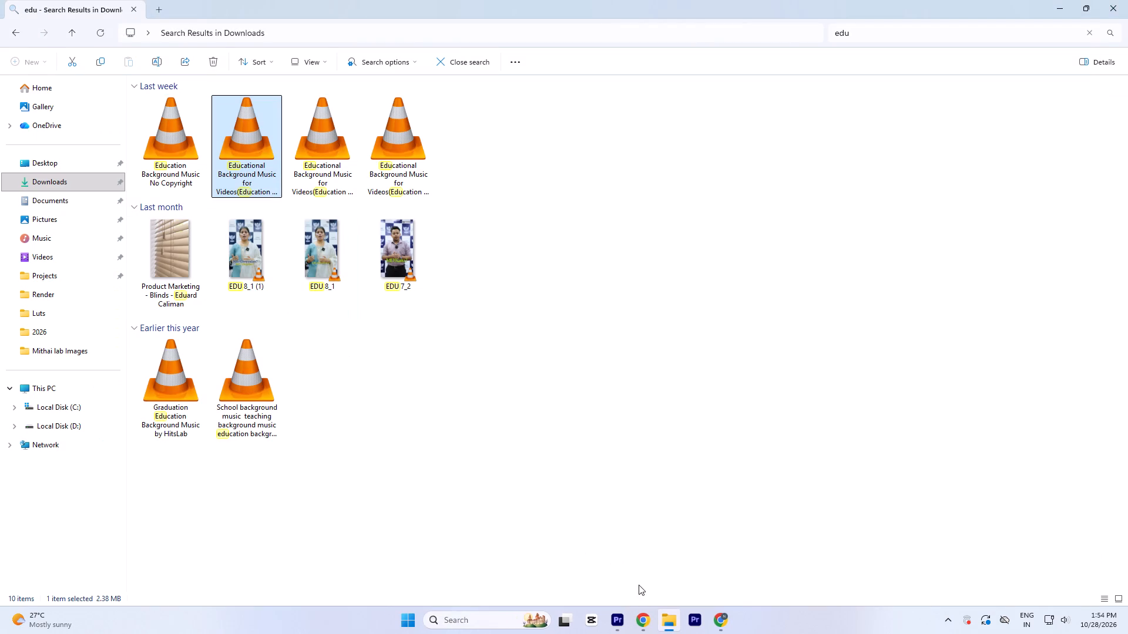
{"action": "double_click", "coordinate": [325, 127]}
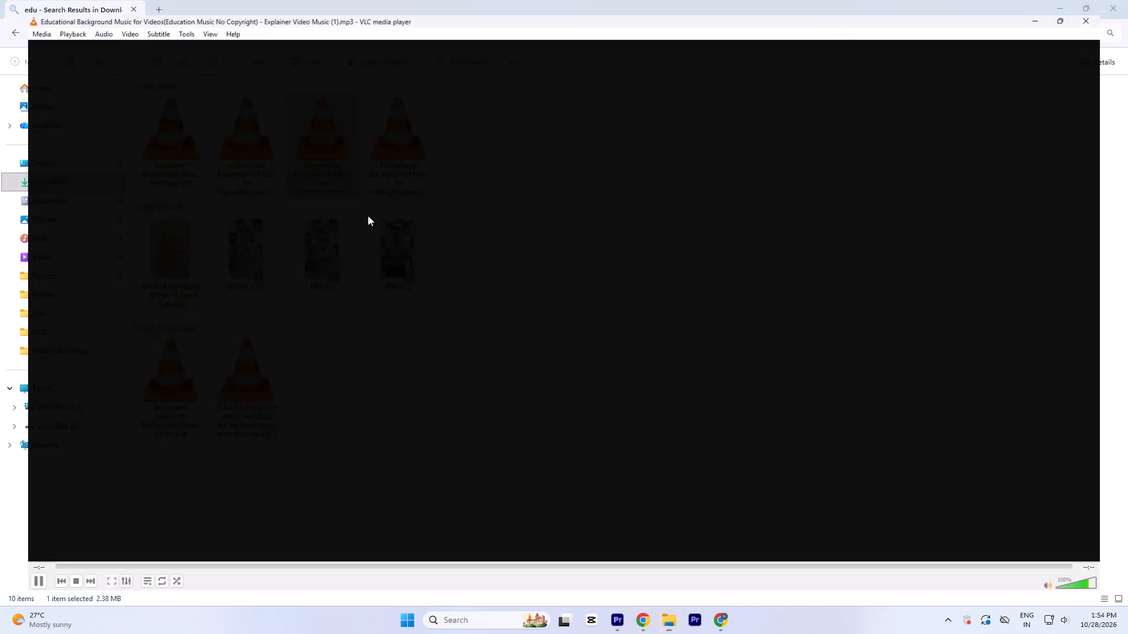
{"action": "left_click_drag", "start_coordinate": [160, 578], "coordinate": [183, 578]}
{"action": "left_click", "coordinate": [1114, 0]}
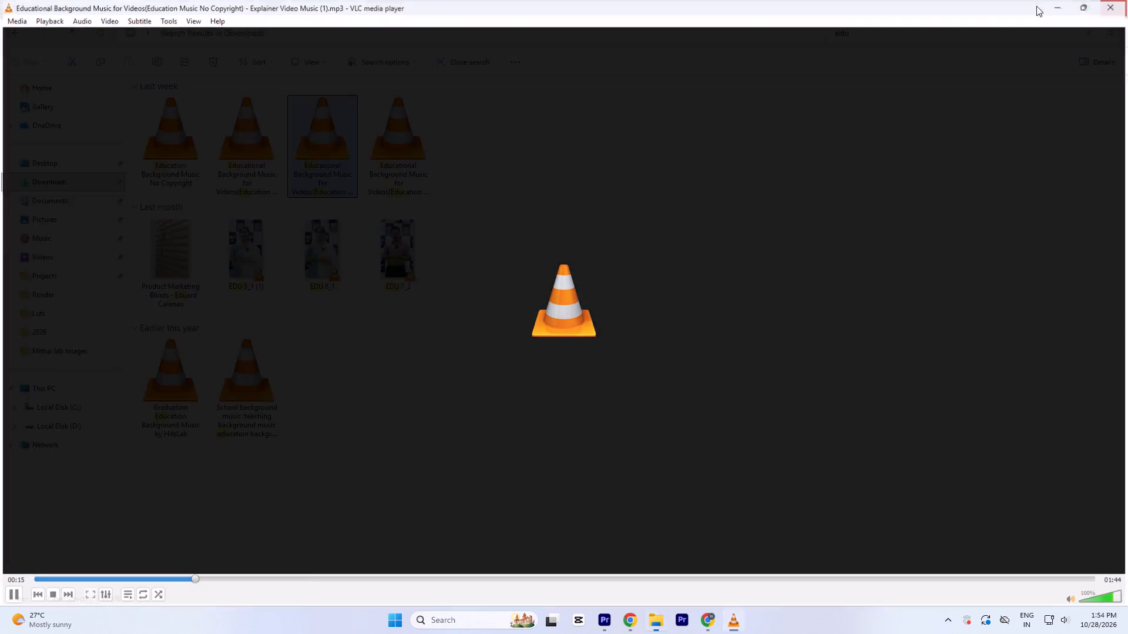
{"action": "double_click", "coordinate": [404, 117]}
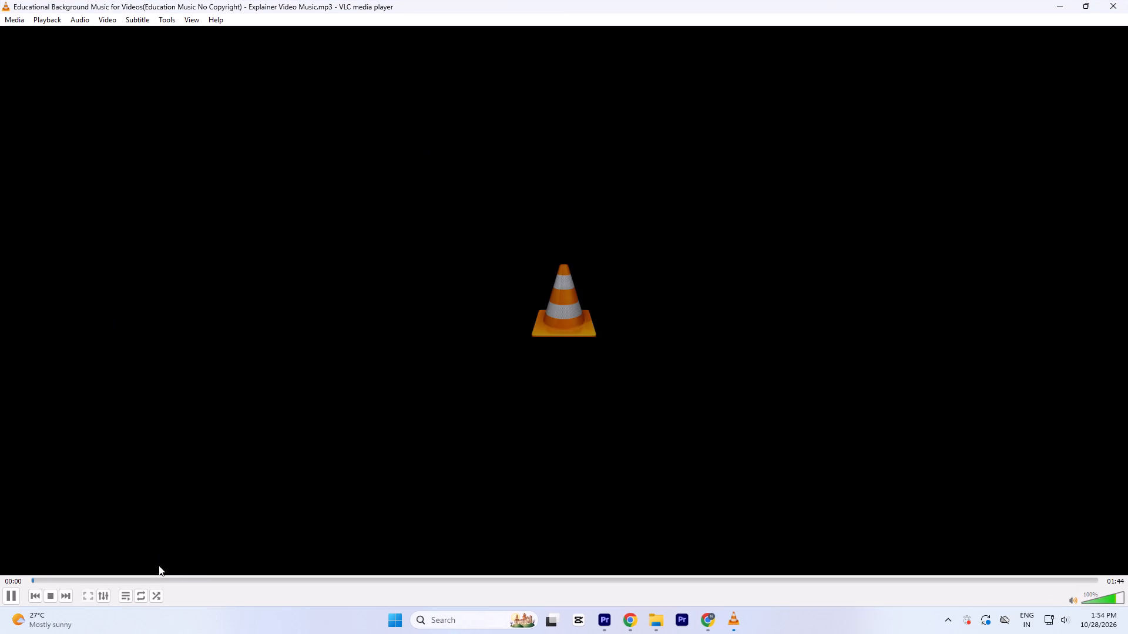
{"action": "left_click_drag", "start_coordinate": [188, 581], "coordinate": [196, 582]}
{"action": "left_click", "coordinate": [1114, 0]}
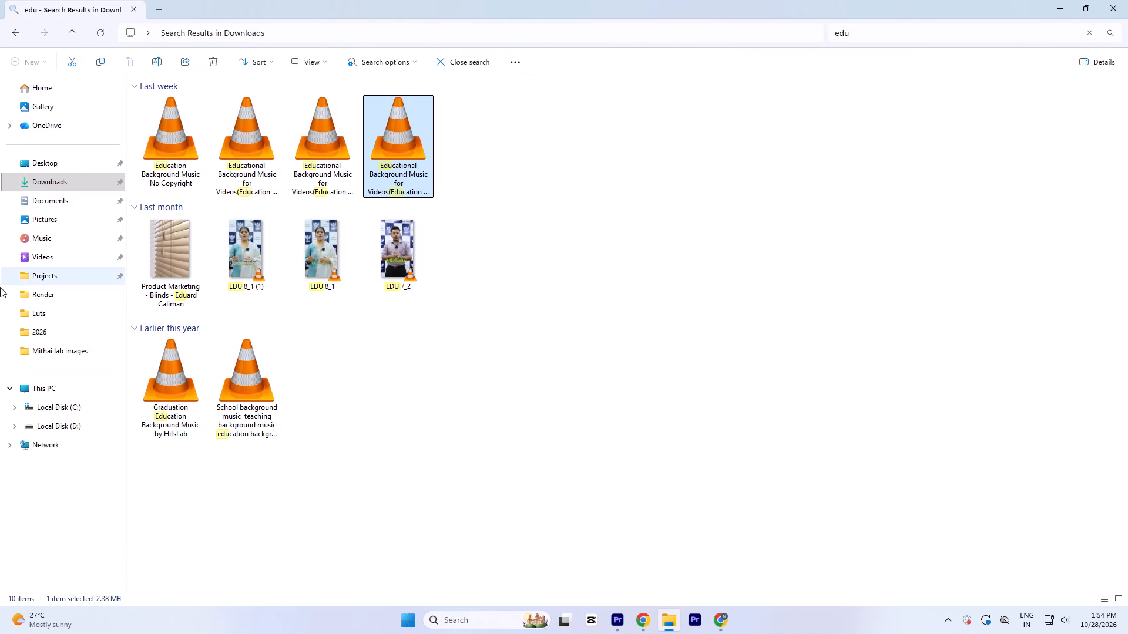
Audition the School background music and Graduation Education Background Music by HitsLab tracks at several points.
{"action": "double_click", "coordinate": [254, 383]}
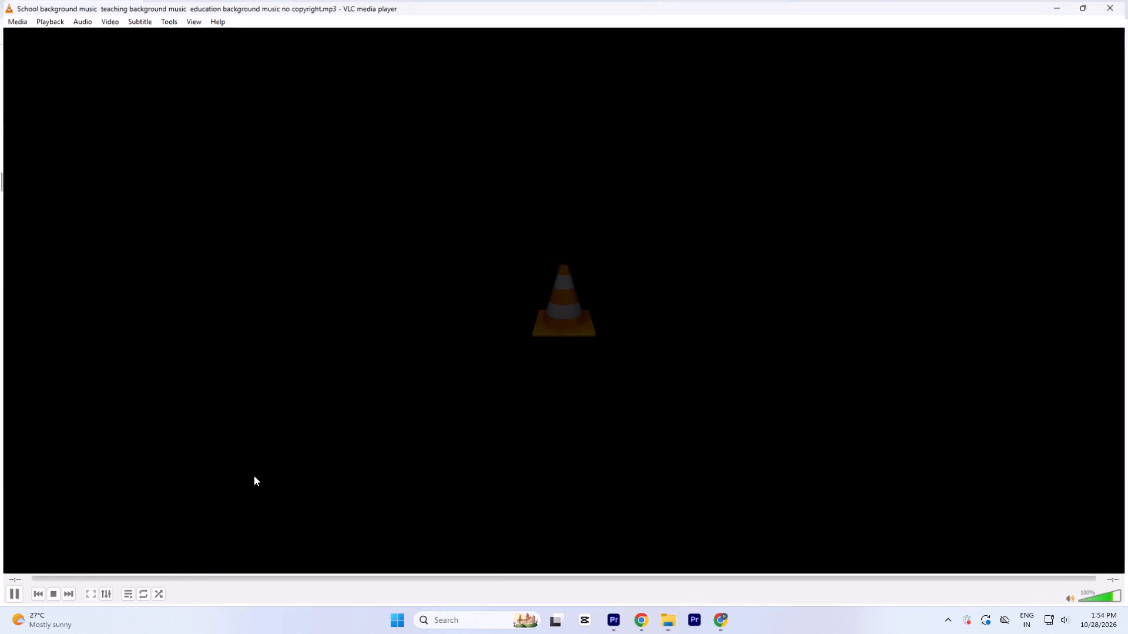
{"action": "left_click", "coordinate": [207, 581]}
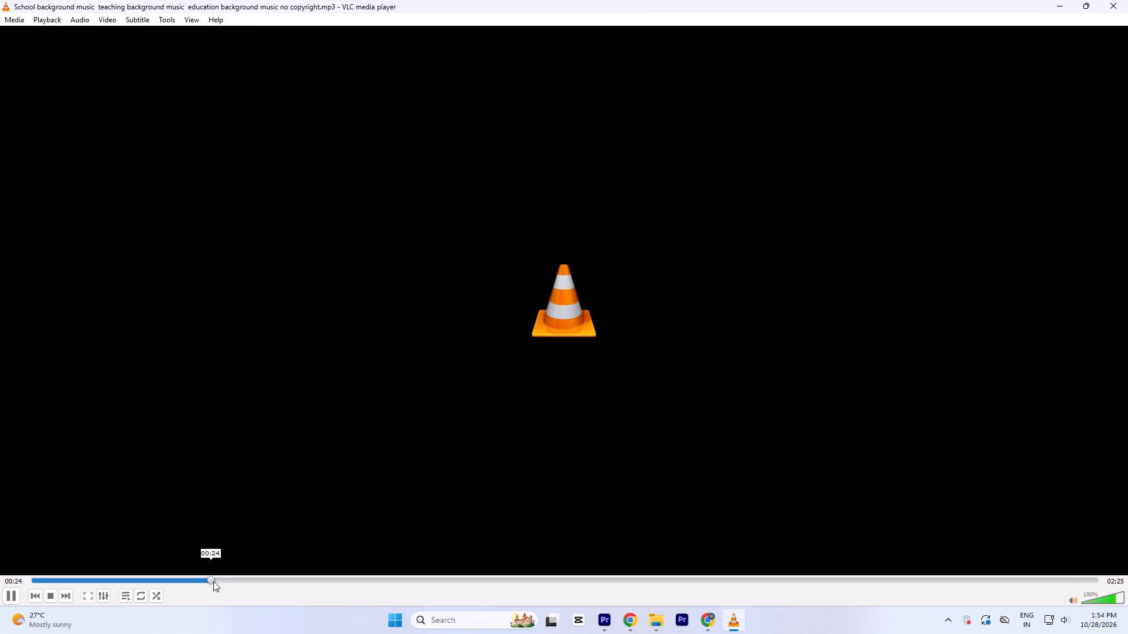
{"action": "left_click", "coordinate": [1124, 0]}
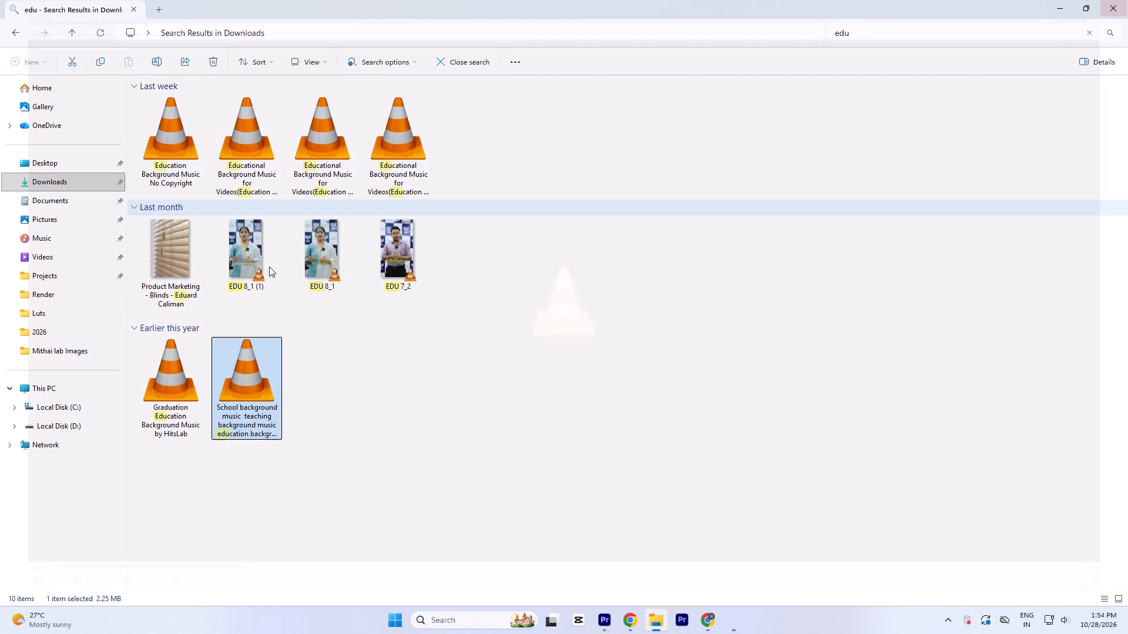
{"action": "double_click", "coordinate": [182, 397]}
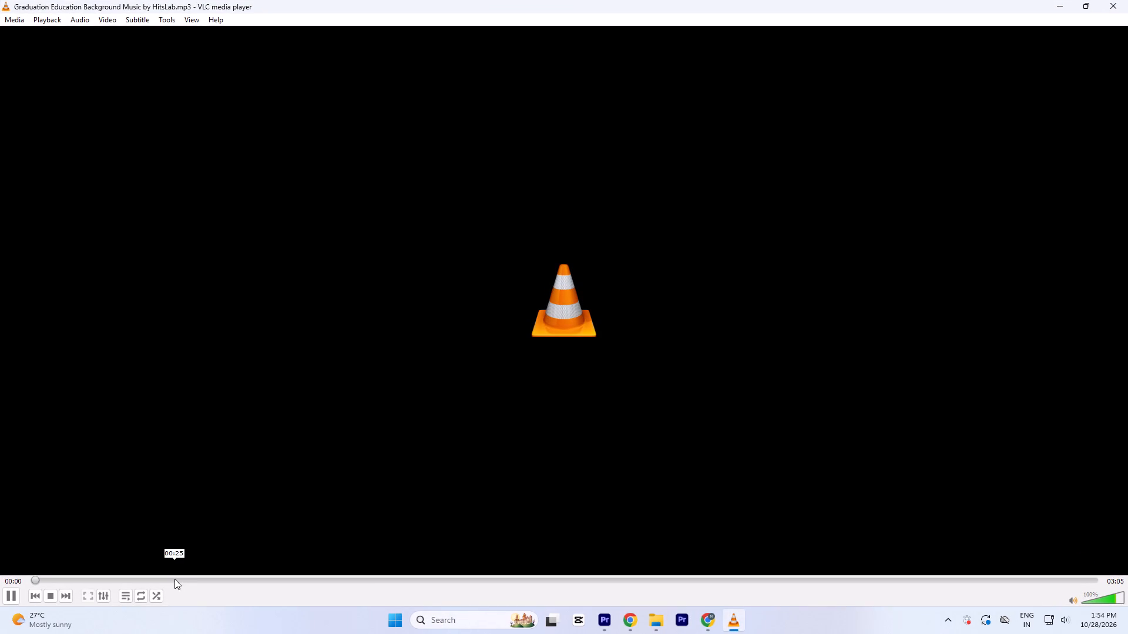
{"action": "left_click", "coordinate": [174, 579]}
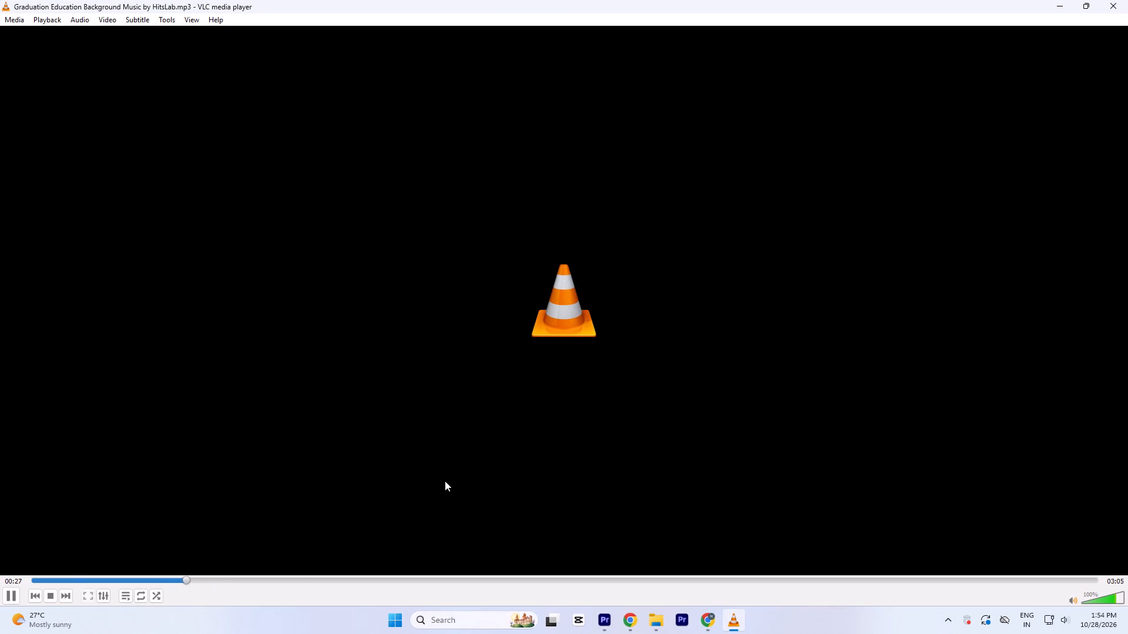
{"action": "left_click", "coordinate": [282, 576]}
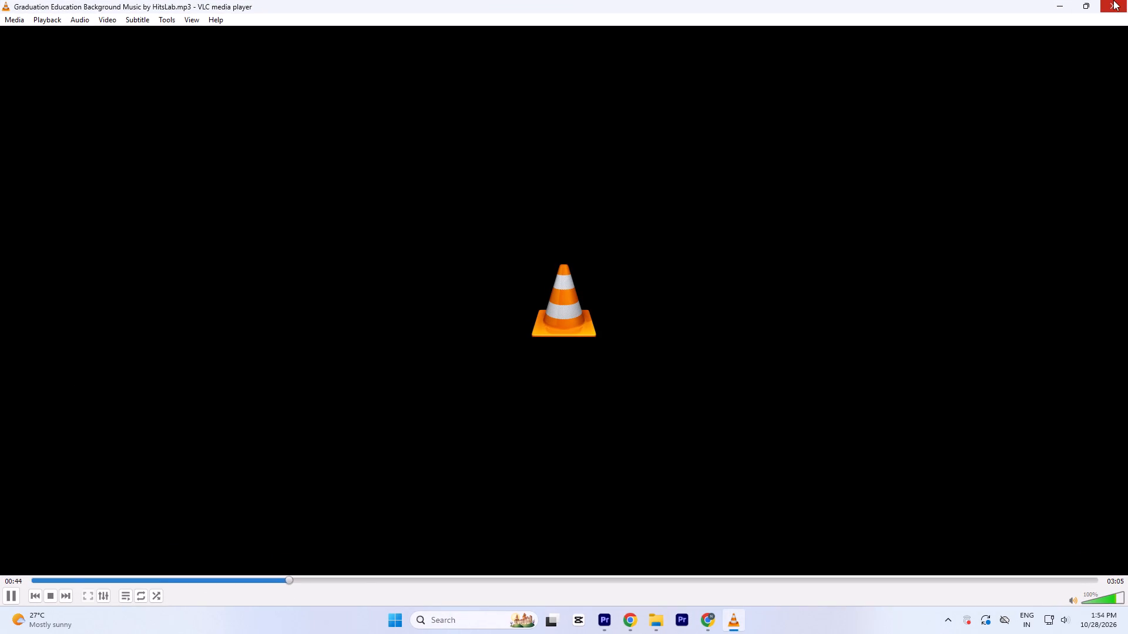
{"action": "left_click_drag", "start_coordinate": [354, 582], "coordinate": [362, 583]}
{"action": "left_click_drag", "start_coordinate": [422, 579], "coordinate": [432, 579]}
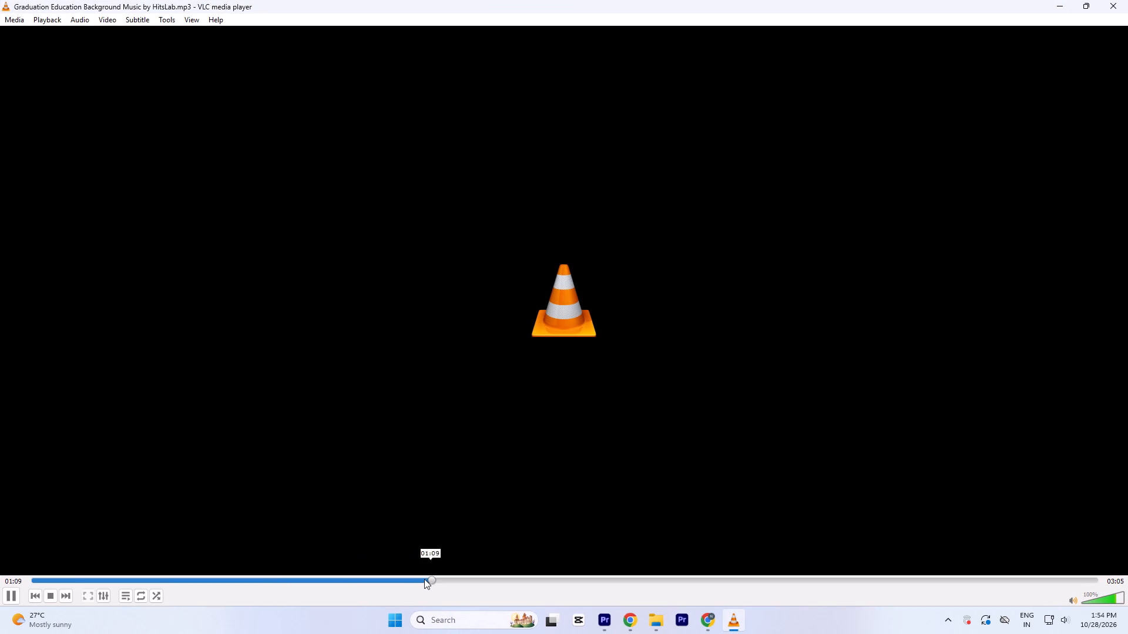
{"action": "left_click", "coordinate": [596, 580]}
{"action": "left_click", "coordinate": [1123, 0]}
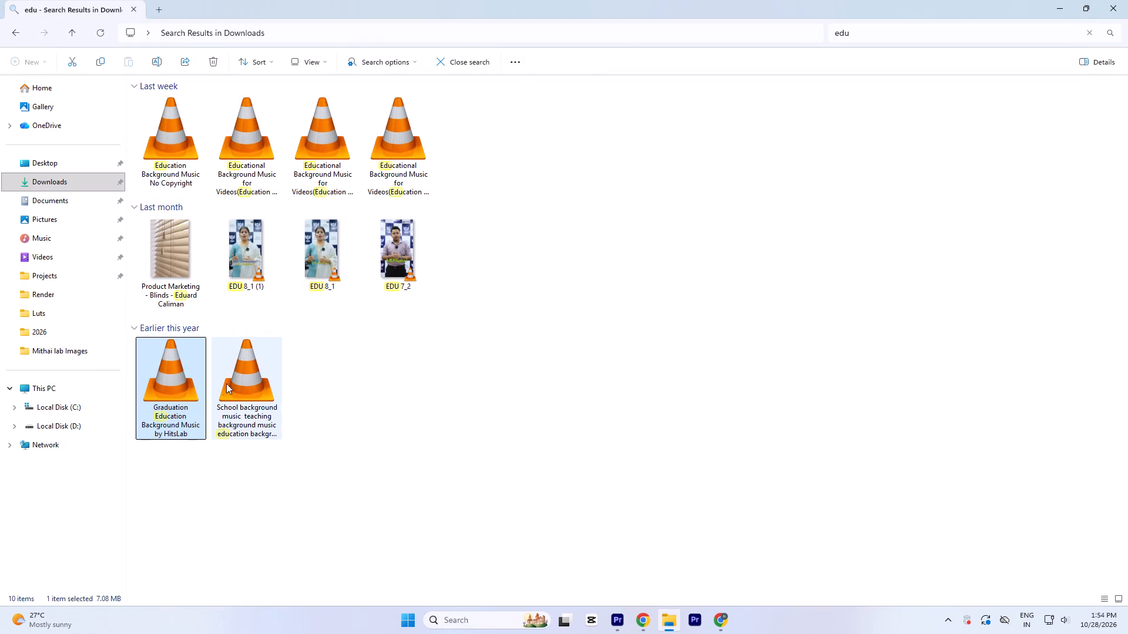
Import the School background music track from Downloads into the Saga project in Premiere and save the project.
{"action": "left_click_drag", "start_coordinate": [230, 379], "coordinate": [626, 623]}
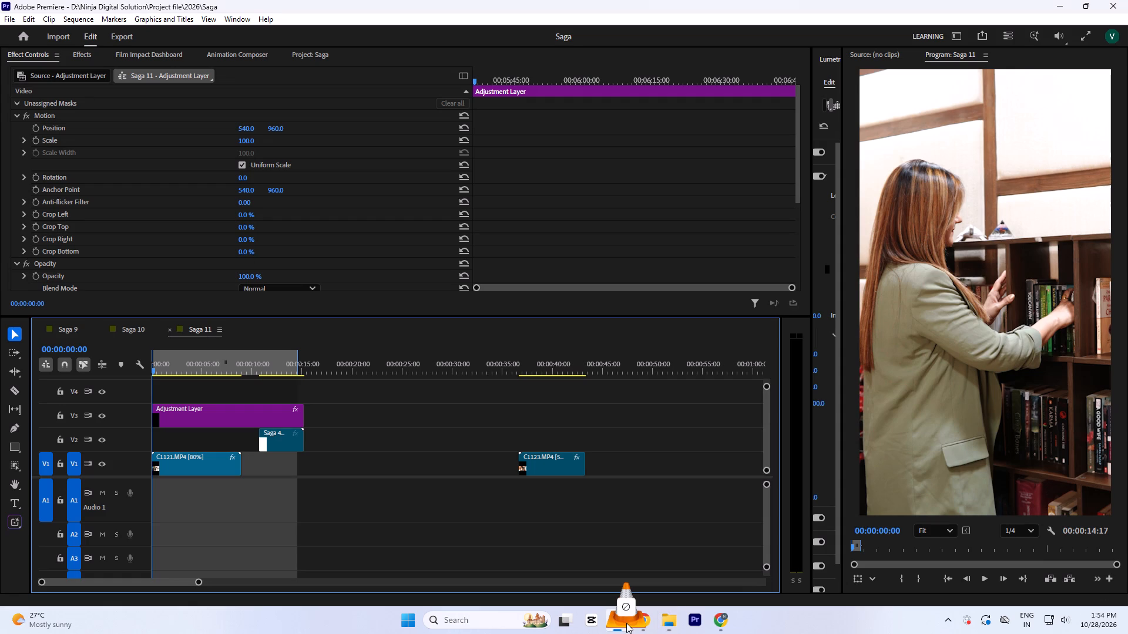
{"action": "left_click_drag", "start_coordinate": [626, 623], "coordinate": [309, 60]}
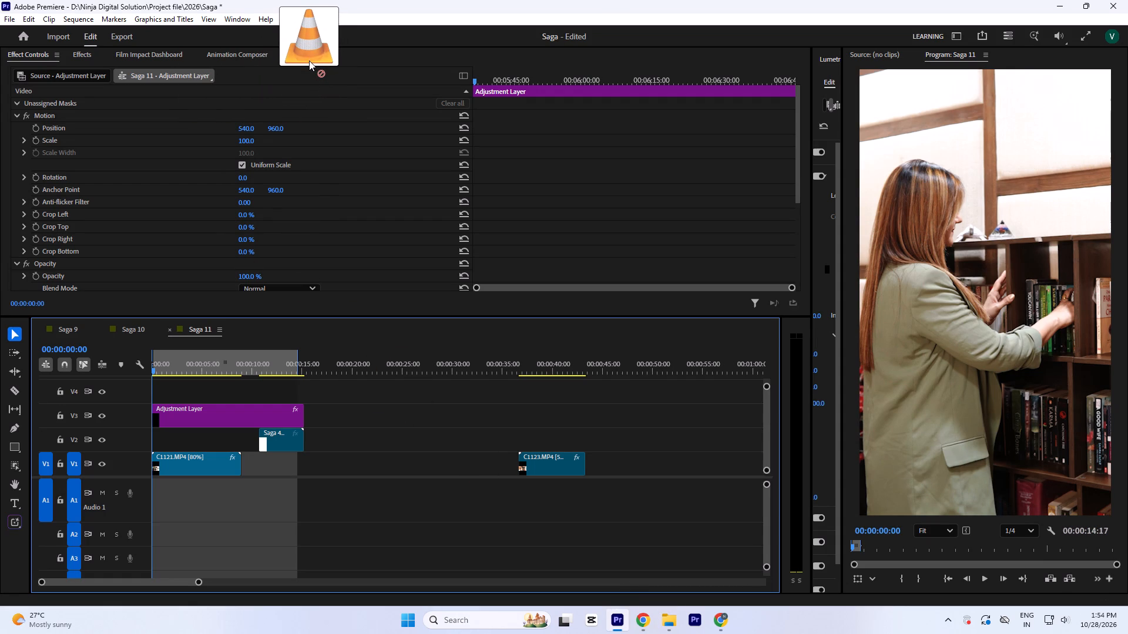
{"action": "left_click_drag", "start_coordinate": [309, 60], "coordinate": [454, 273]}
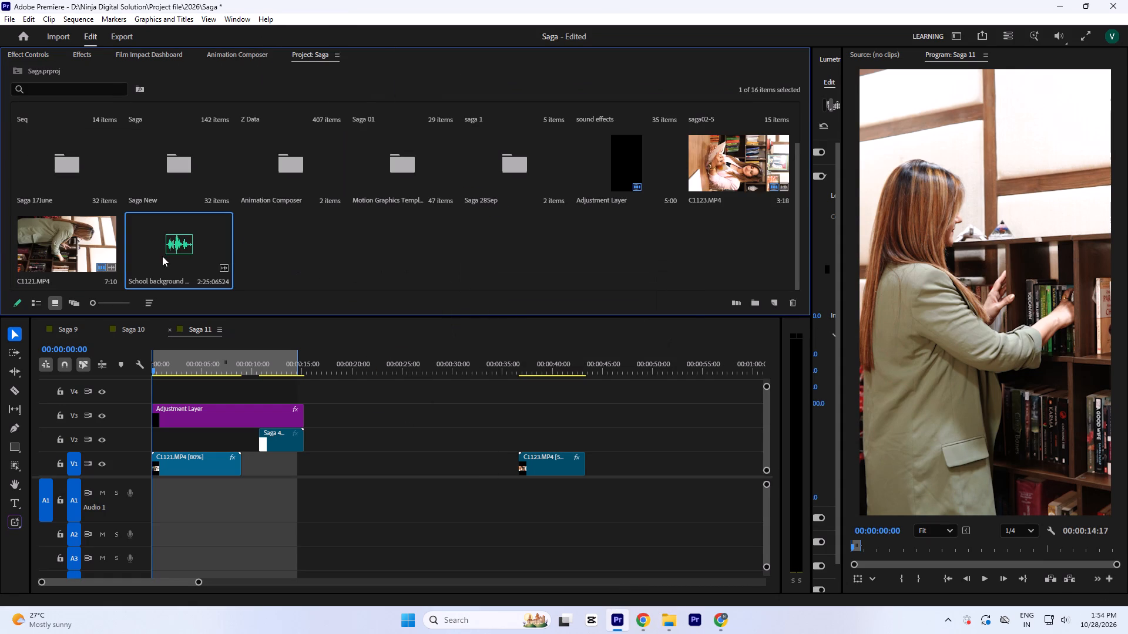
{"action": "double_click", "coordinate": [170, 247]}
{"action": "left_click", "coordinate": [186, 361]}
{"action": "key", "text": "ctrl+s"}
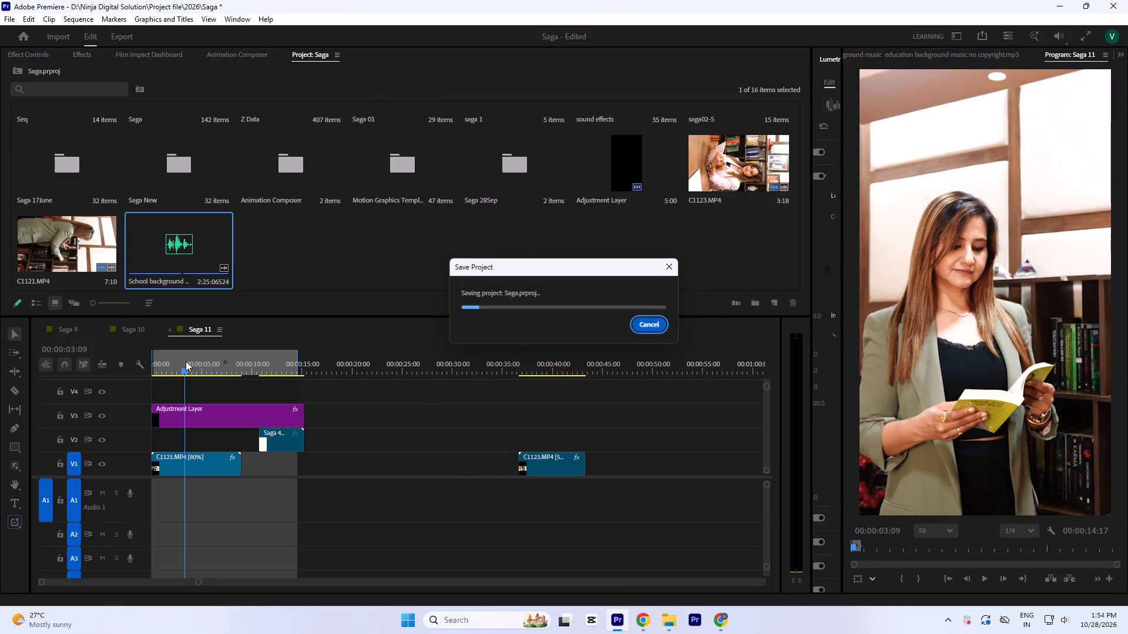
Place the School background music on audio track A1, in the empty area after the C1123.MP4 clip.
{"action": "key", "text": "minus"}
{"action": "key", "text": "minus"}
{"action": "left_click", "coordinate": [204, 365]}
{"action": "key", "text": "minus"}
{"action": "key", "text": "minus"}
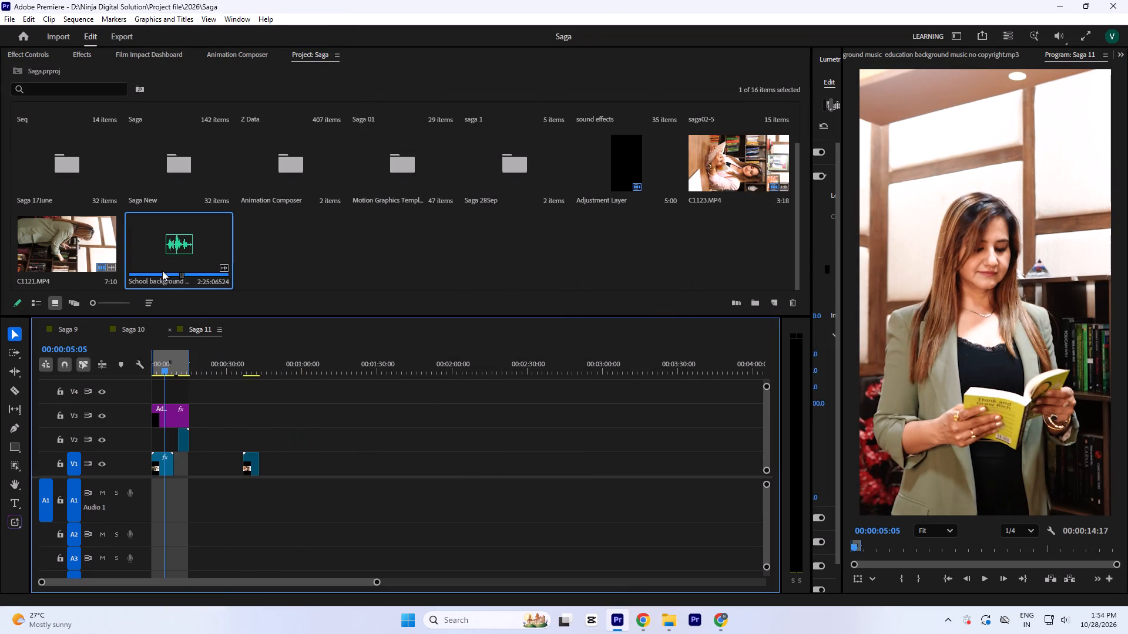
{"action": "left_click_drag", "start_coordinate": [174, 254], "coordinate": [285, 507]}
Listen to different sections of the School background music clip on the timeline to judge which part suits the reel.
{"action": "left_click", "coordinate": [292, 362]}
{"action": "key", "text": "space"}
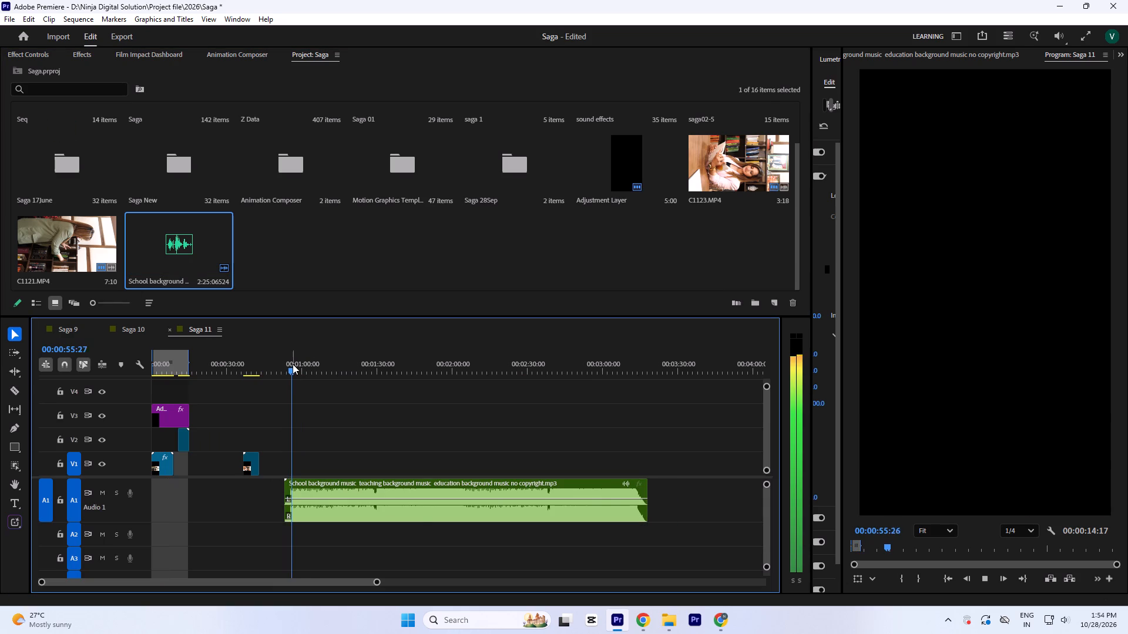
{"action": "key", "text": "equal"}
{"action": "key", "text": "equal"}
{"action": "key", "text": "equal"}
{"action": "key", "text": "minus"}
{"action": "left_click_drag", "start_coordinate": [476, 365], "coordinate": [487, 372]}
{"action": "key", "text": "space"}
{"action": "key", "text": "minus"}
{"action": "left_click", "coordinate": [606, 365]}
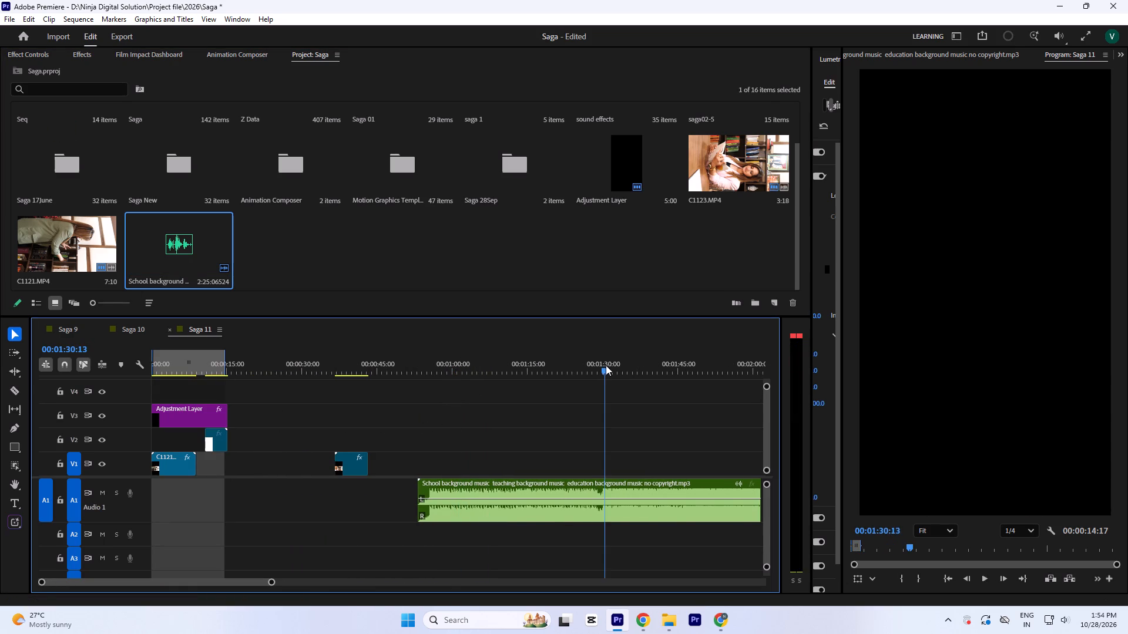
{"action": "key", "text": "space"}
{"action": "key", "text": "equal"}
{"action": "key", "text": "minus"}
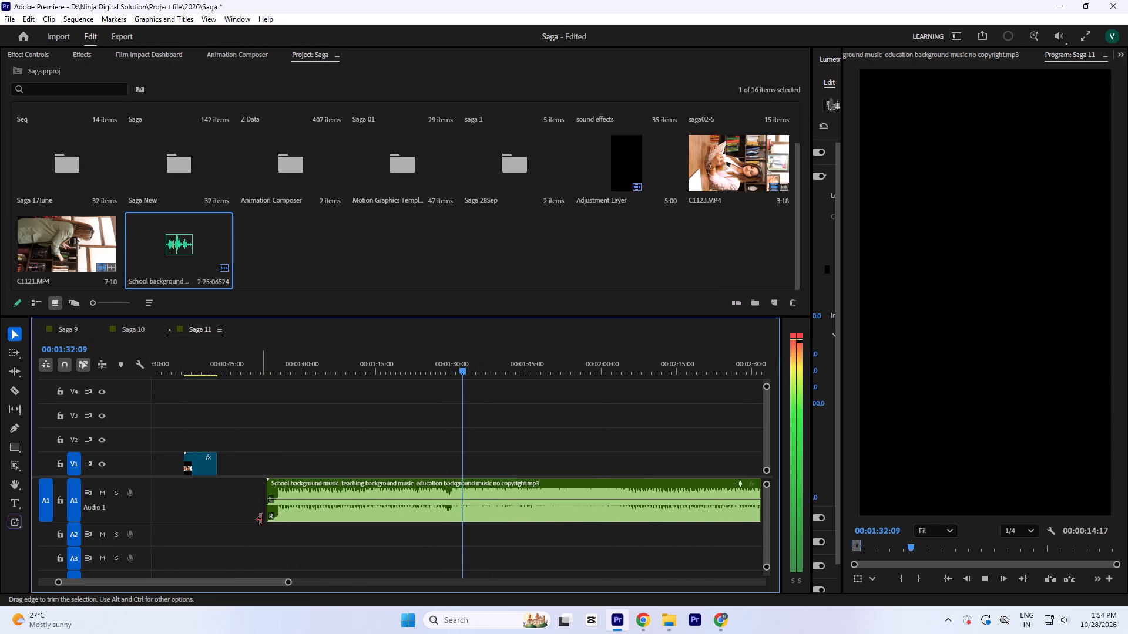
{"action": "left_click", "coordinate": [261, 520]}
{"action": "key", "text": "minus"}
{"action": "left_click", "coordinate": [475, 356]}
{"action": "key", "text": "space"}
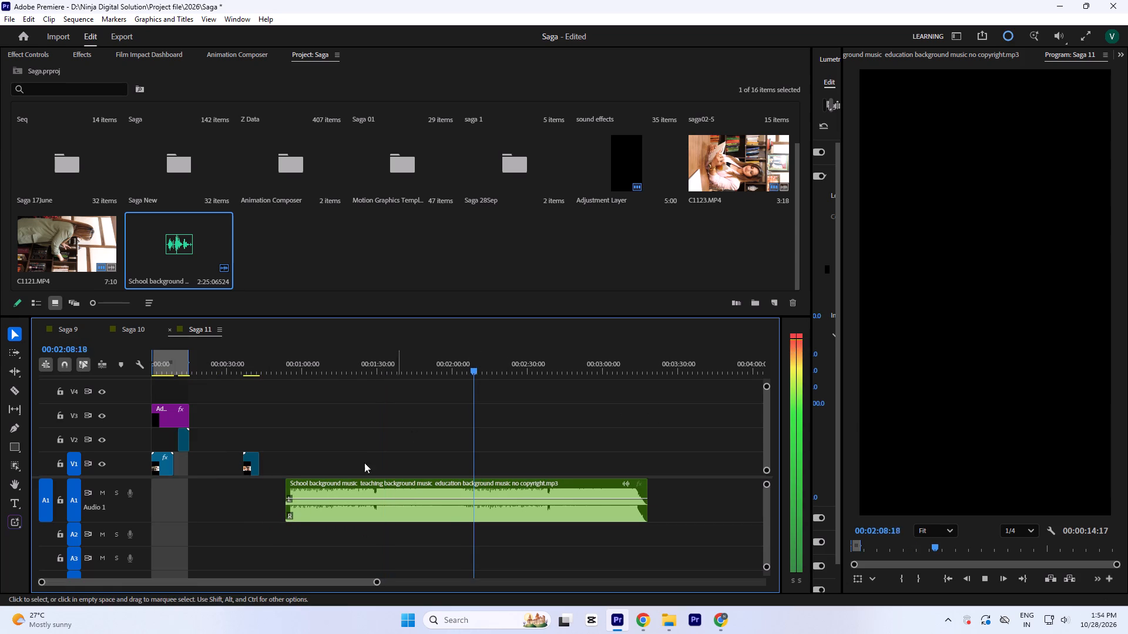
{"action": "key", "text": "equal"}
{"action": "key", "text": "equal"}
{"action": "key", "text": "minus"}
{"action": "left_click", "coordinate": [609, 362]}
{"action": "key", "text": "space"}
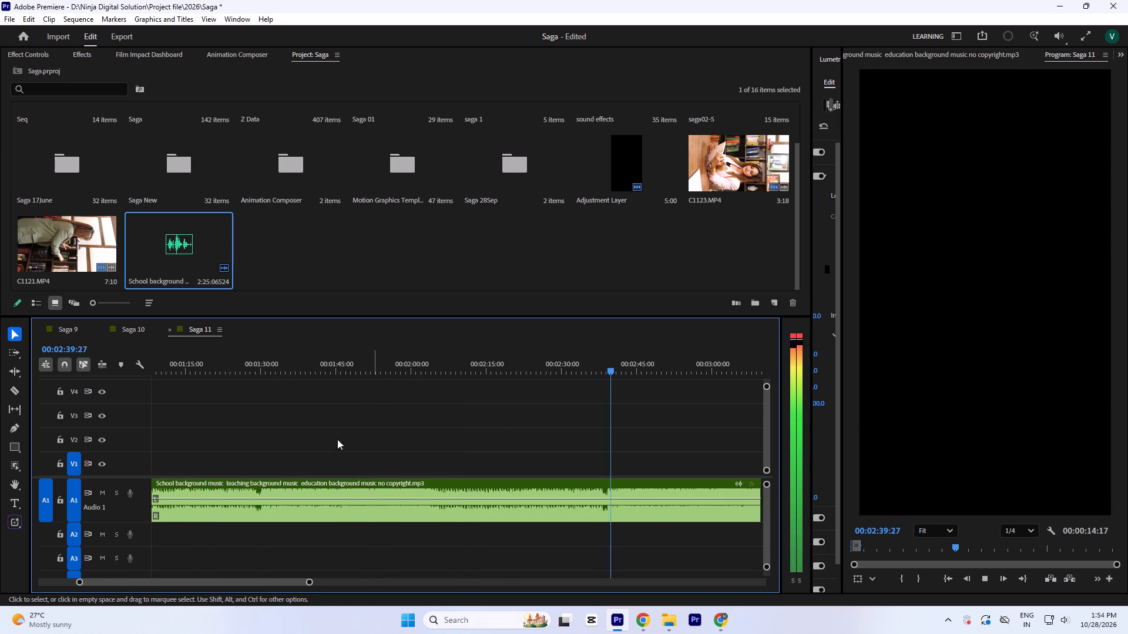
{"action": "key", "text": "equal"}
{"action": "key", "text": "minus"}
{"action": "key", "text": "minus"}
{"action": "left_click", "coordinate": [211, 358]}
{"action": "key", "text": "space"}
Trim the quiet intro off the start of the music clip, leaving a duration of about 00:02:20:19.
{"action": "key", "text": "equal"}
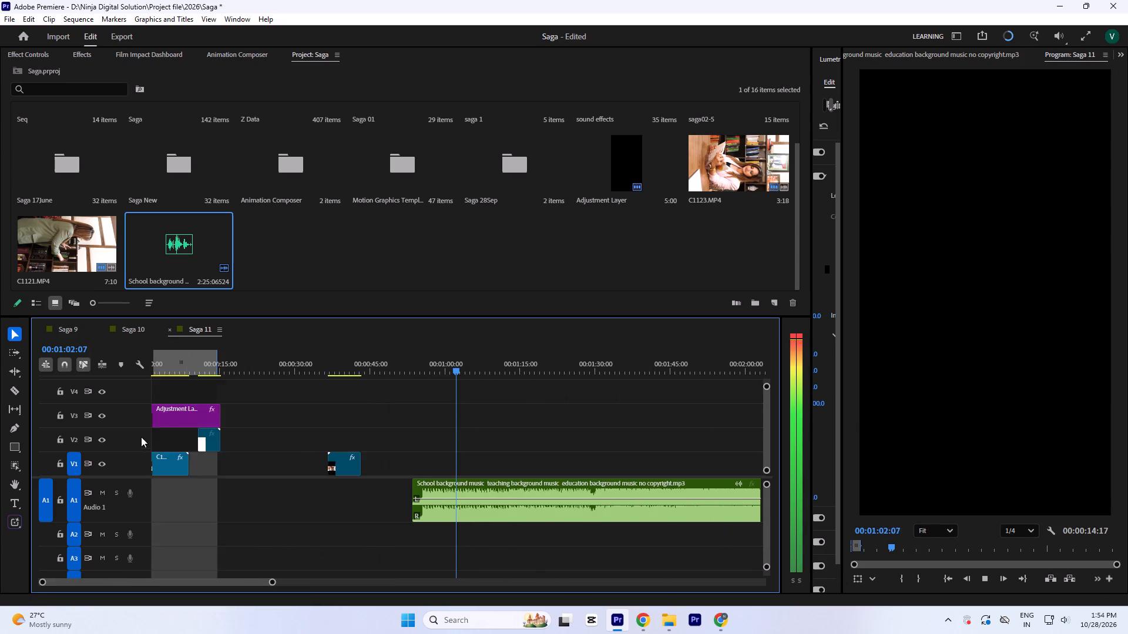
{"action": "key", "text": "equal"}
{"action": "key", "text": "equal"}
{"action": "left_click", "coordinate": [318, 360]}
{"action": "key", "text": "space"}
{"action": "key", "text": "equal"}
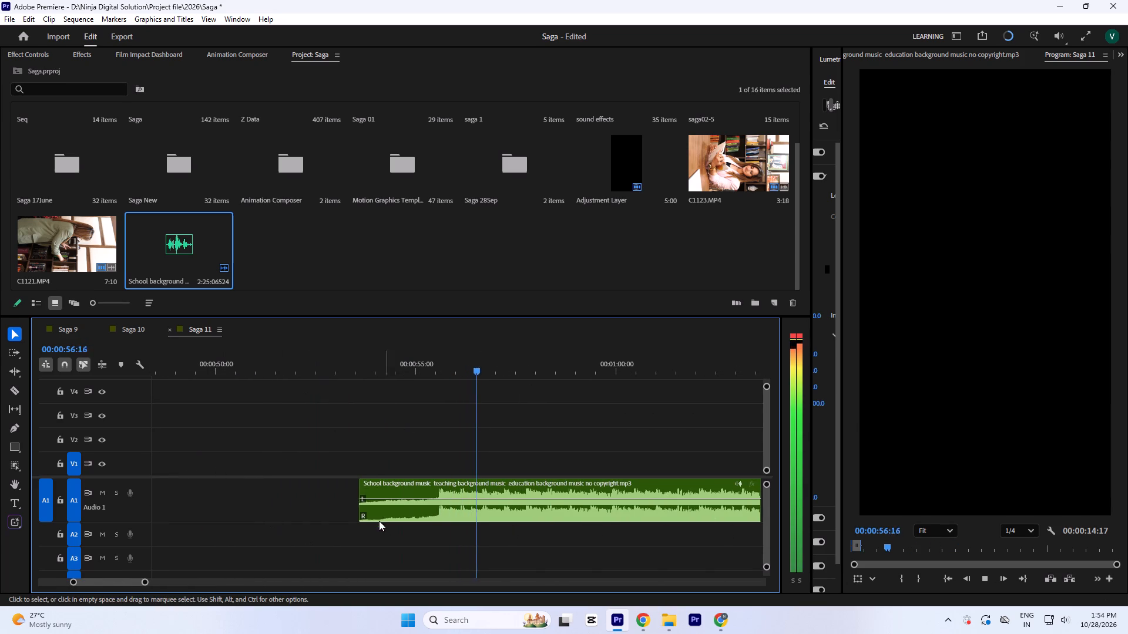
{"action": "left_click_drag", "start_coordinate": [357, 514], "coordinate": [519, 506]}
{"action": "key", "text": "equal"}
{"action": "key", "text": "space"}
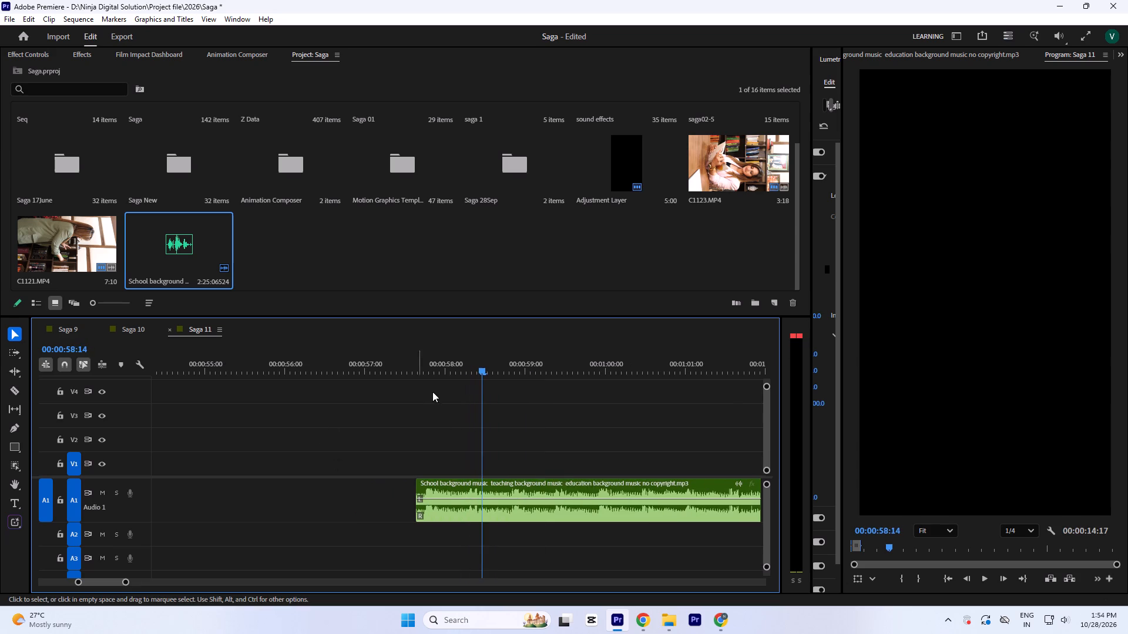
{"action": "left_click", "coordinate": [415, 366]}
{"action": "key", "text": "equal"}
{"action": "key", "text": "equal"}
{"action": "key", "text": "equal"}
{"action": "key", "text": "equal"}
{"action": "left_click_drag", "start_coordinate": [475, 514], "coordinate": [529, 514]}
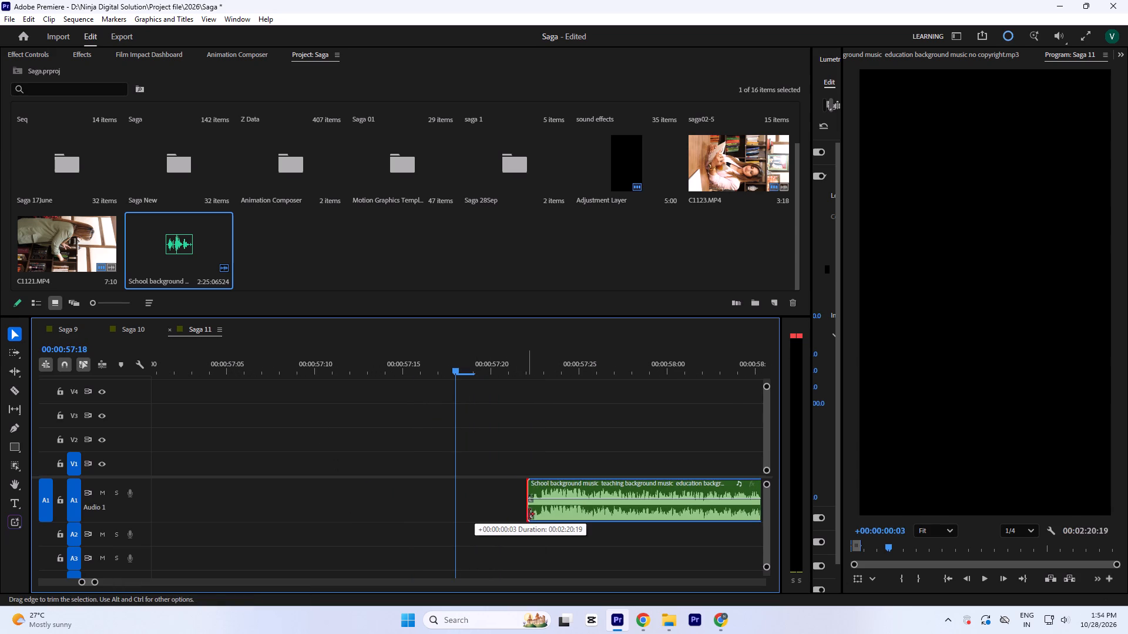
{"action": "left_click_drag", "start_coordinate": [529, 514], "coordinate": [529, 514]}
{"action": "left_click", "coordinate": [515, 366]}
{"action": "key", "text": "space"}
Move the trimmed music clip on A1 to the very start of the Saga 11 sequence.
{"action": "key", "text": "minus"}
{"action": "key", "text": "minus"}
{"action": "key", "text": "minus"}
{"action": "key", "text": "minus"}
{"action": "key", "text": "minus"}
{"action": "key", "text": "minus"}
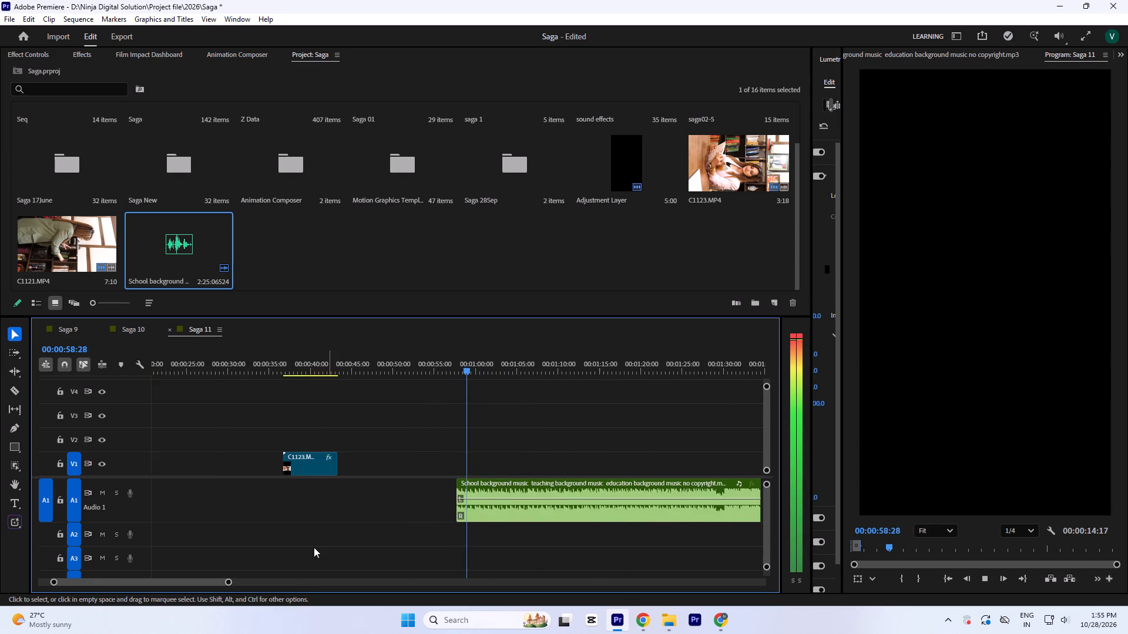
{"action": "key", "text": "minus"}
{"action": "key", "text": "minus"}
{"action": "left_click_drag", "start_coordinate": [327, 512], "coordinate": [196, 512]}
Play the Saga 11 sequence from the beginning to check how the music fits the C1121.MP4 footage.
{"action": "left_click_drag", "start_coordinate": [162, 377], "coordinate": [102, 388]}
{"action": "key", "text": "equal"}
{"action": "key", "text": "minus"}
{"action": "left_click_drag", "start_coordinate": [166, 366], "coordinate": [98, 379]}
{"action": "key", "text": "equal"}
{"action": "key", "text": "equal"}
{"action": "key", "text": "equal"}
{"action": "key", "text": "space"}
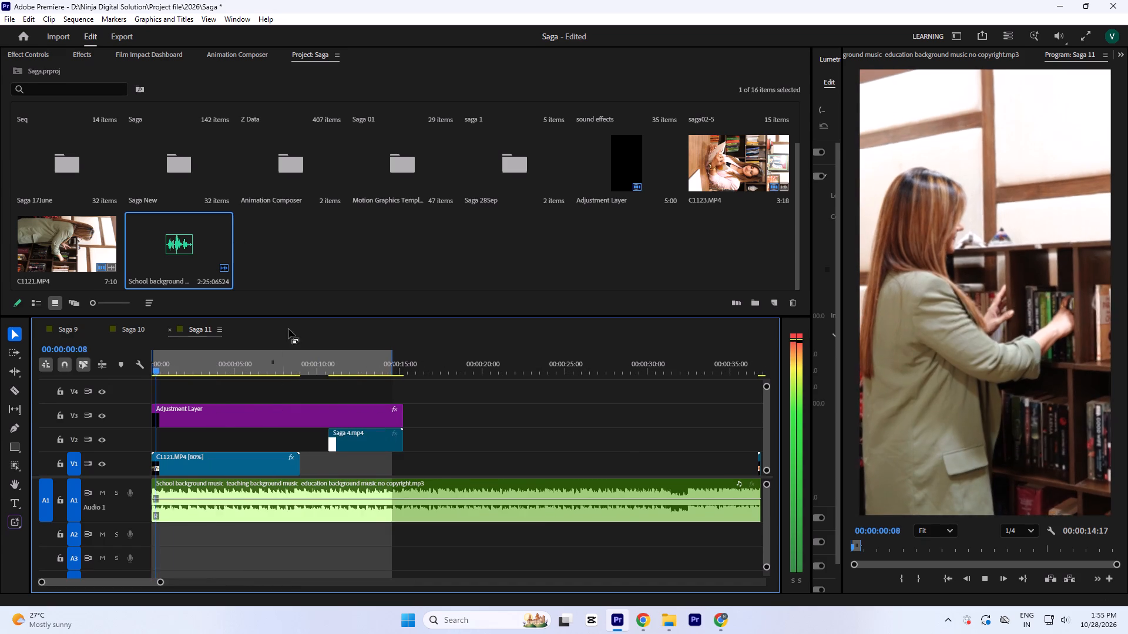
{"action": "key", "text": "equal"}
{"action": "key", "text": "space"}
{"action": "key", "text": "space"}
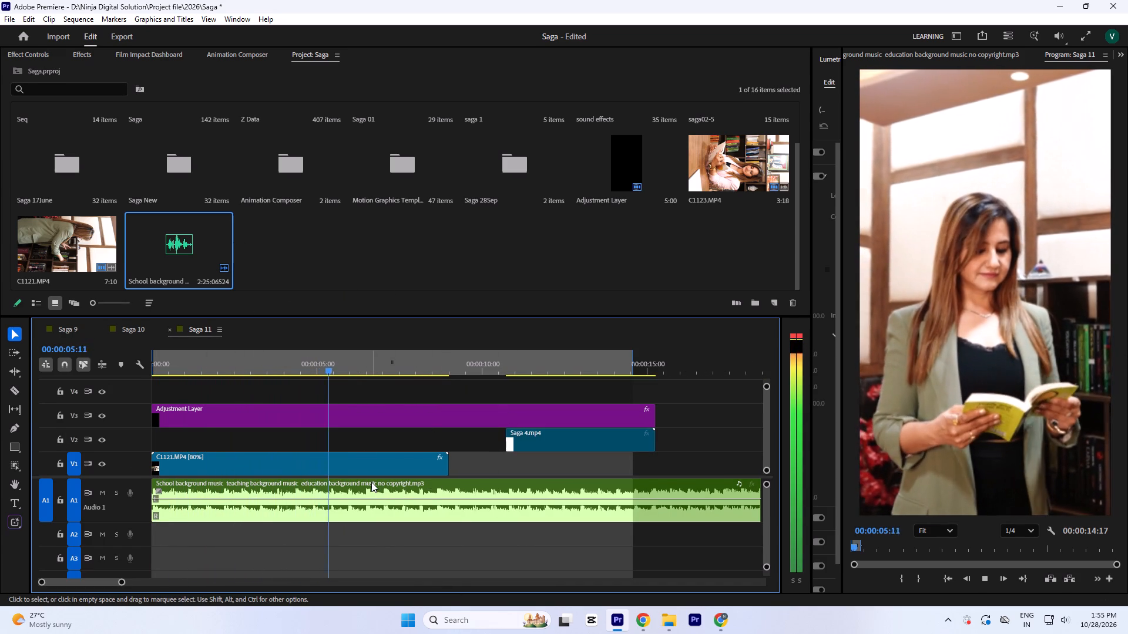
{"action": "key", "text": "space"}
{"action": "key", "text": "space"}
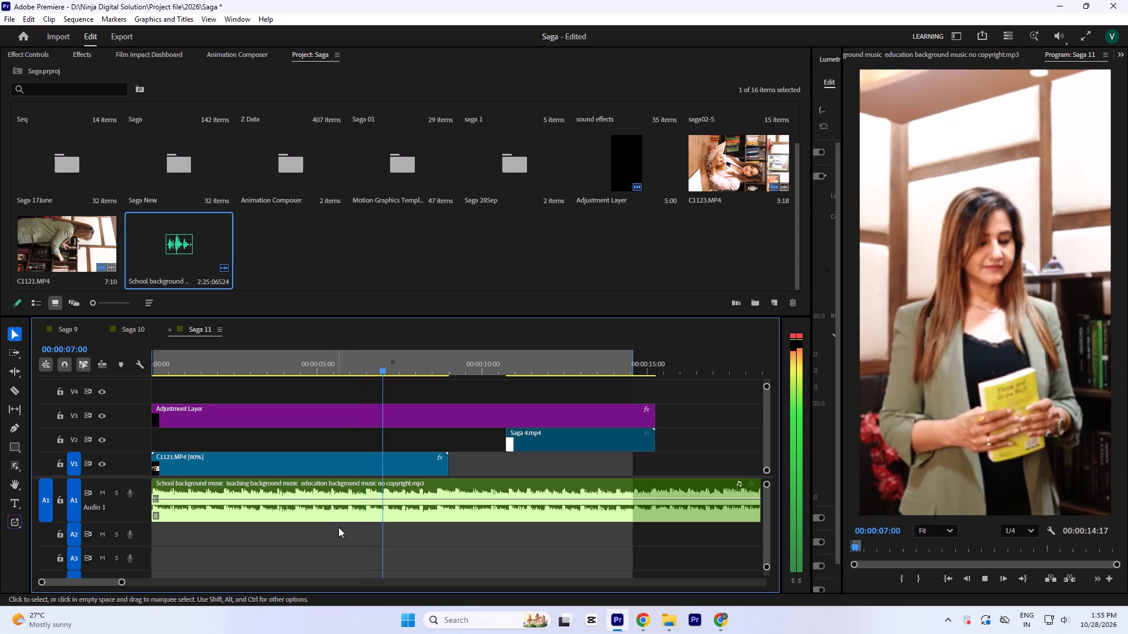
{"action": "key", "text": "space"}
{"action": "key", "text": "space"}
{"action": "key", "text": "space"}
{"action": "key", "text": "space"}
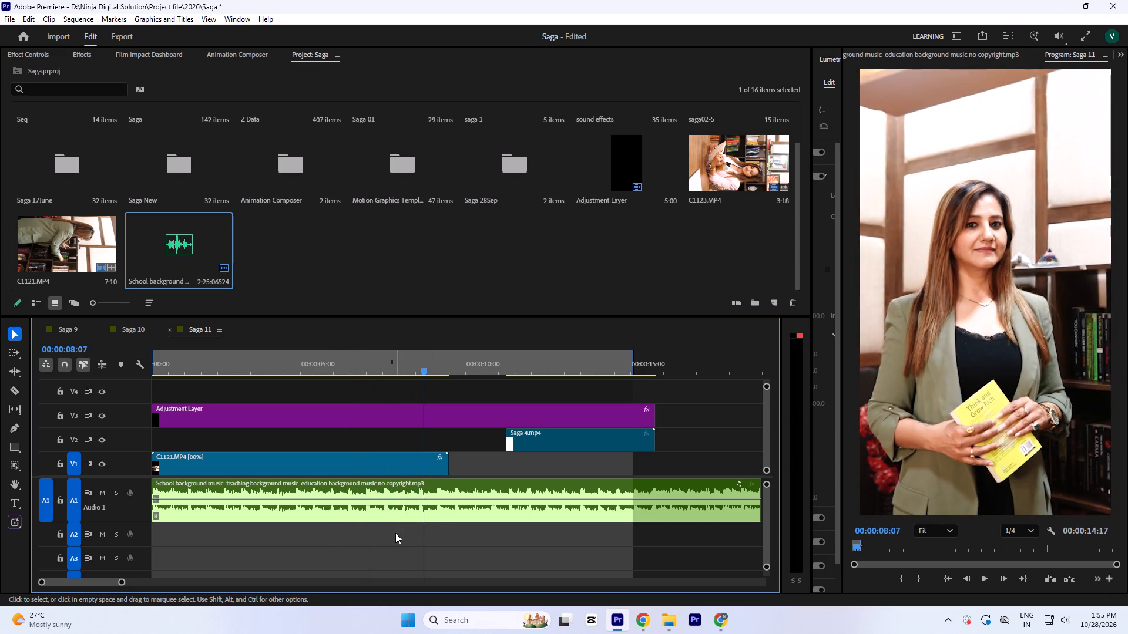
Trim the end of the C1121.MP4 clip on V1 to the music beat at about 00:00:08:19.
{"action": "key", "text": "space"}
{"action": "key", "text": "space"}
{"action": "key", "text": "space"}
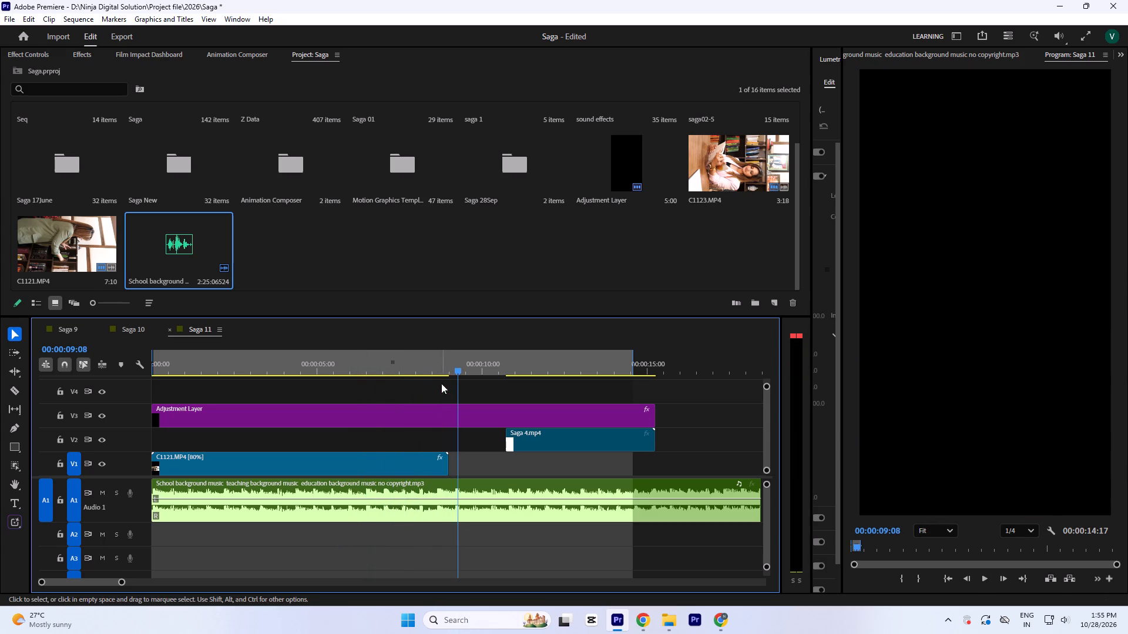
{"action": "left_click_drag", "start_coordinate": [428, 363], "coordinate": [438, 377]}
{"action": "key", "text": "equal"}
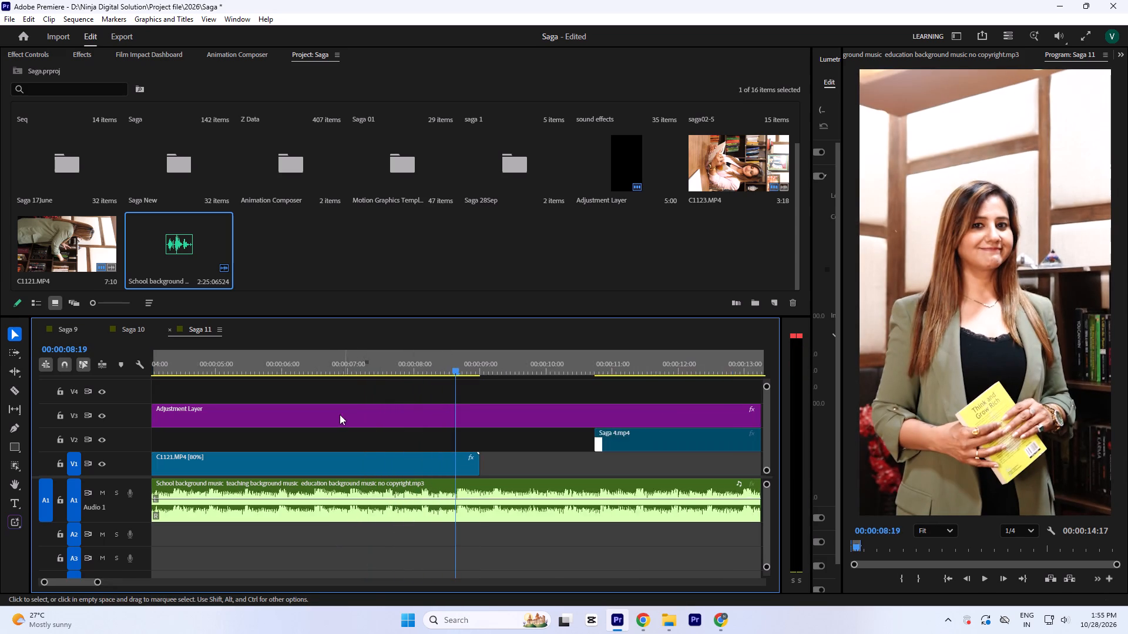
{"action": "key", "text": "equal"}
{"action": "key", "text": "equal"}
{"action": "key", "text": "equal"}
{"action": "key", "text": "equal"}
{"action": "left_click", "coordinate": [470, 358]}
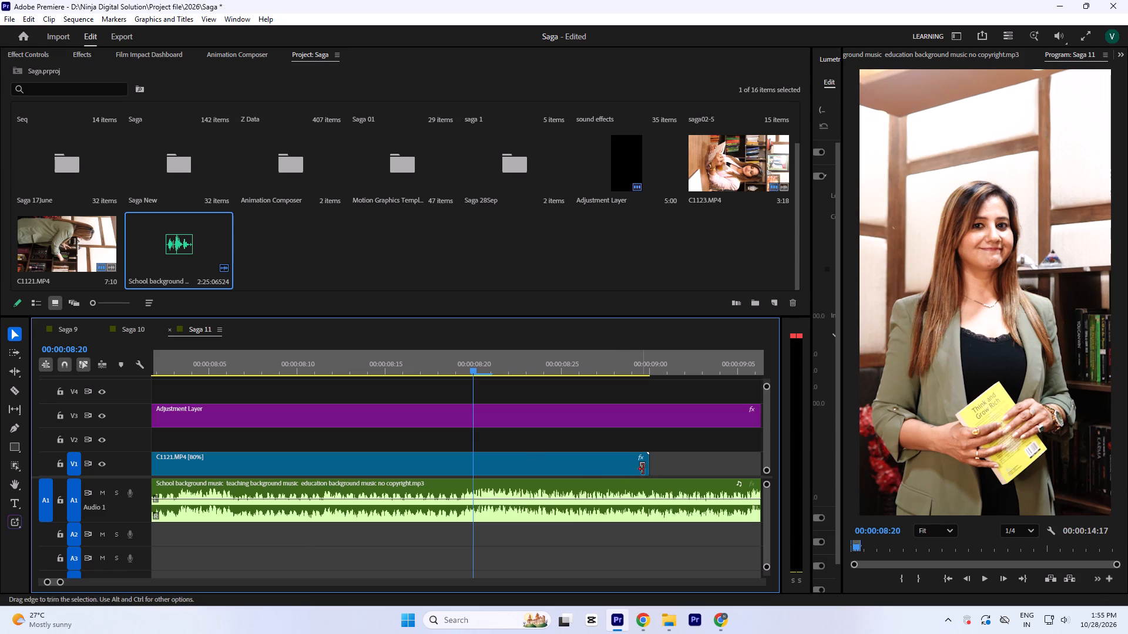
{"action": "left_click_drag", "start_coordinate": [652, 466], "coordinate": [467, 470]}
{"action": "left_click", "coordinate": [457, 346]}
{"action": "key", "text": "equal"}
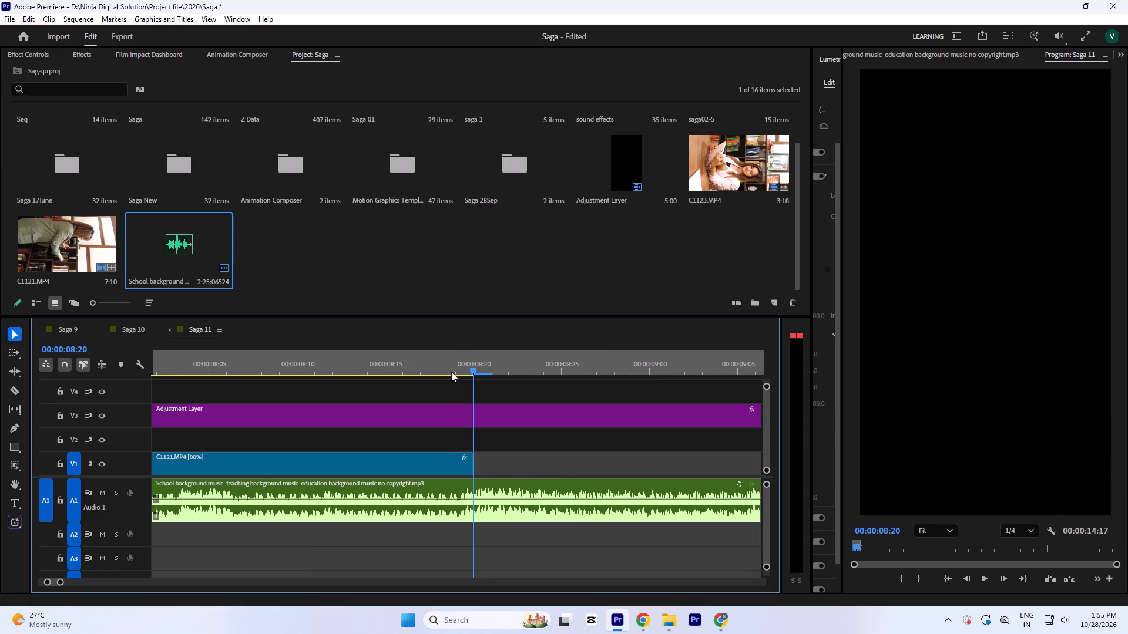
{"action": "key", "text": "equal"}
{"action": "left_click", "coordinate": [458, 362]}
{"action": "left_click_drag", "start_coordinate": [474, 466], "coordinate": [461, 469]}
Return the playhead to the start of the Saga 11 sequence and save the project.
{"action": "key", "text": "minus"}
{"action": "key", "text": "minus"}
{"action": "left_click", "coordinate": [387, 463]}
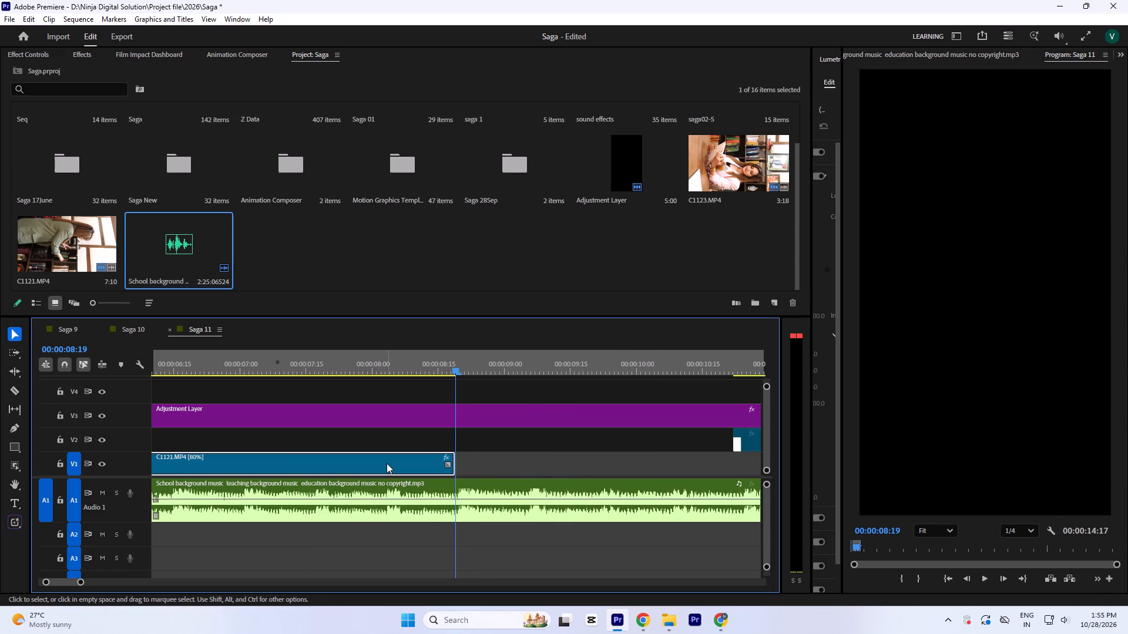
{"action": "key", "text": "minus"}
{"action": "key", "text": "minus"}
{"action": "key", "text": "minus"}
{"action": "left_click_drag", "start_coordinate": [331, 362], "coordinate": [98, 392]}
{"action": "key", "text": "ctrl+s"}
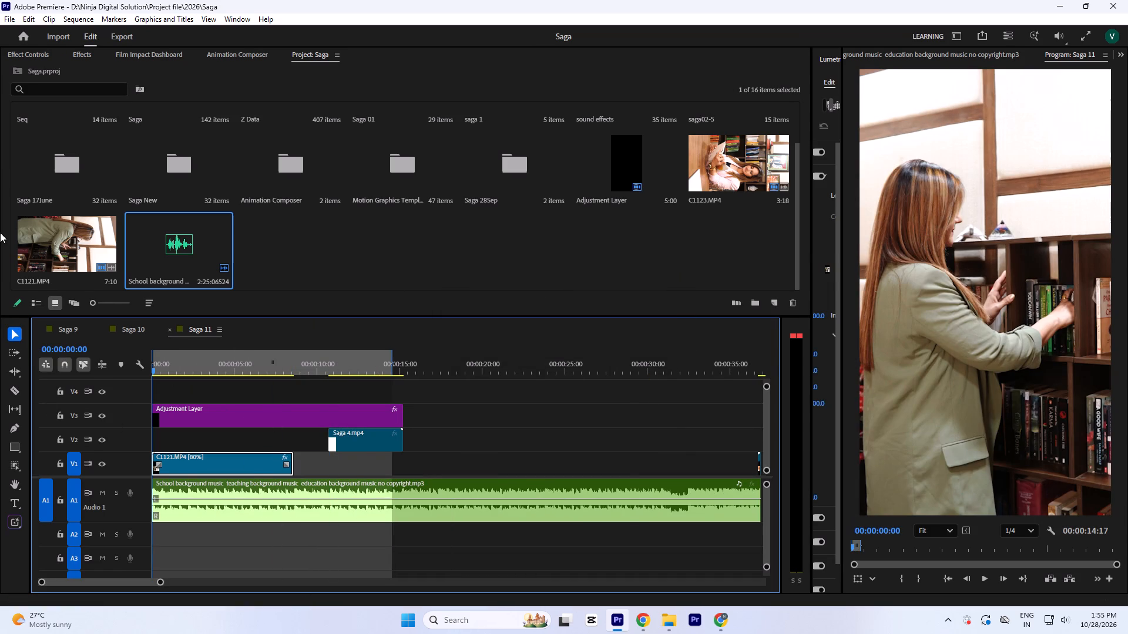
Reframe C1121.MP4 at its last frame, 00:00:08:18, by setting its horizontal Position to 571.
{"action": "key", "text": "equal"}
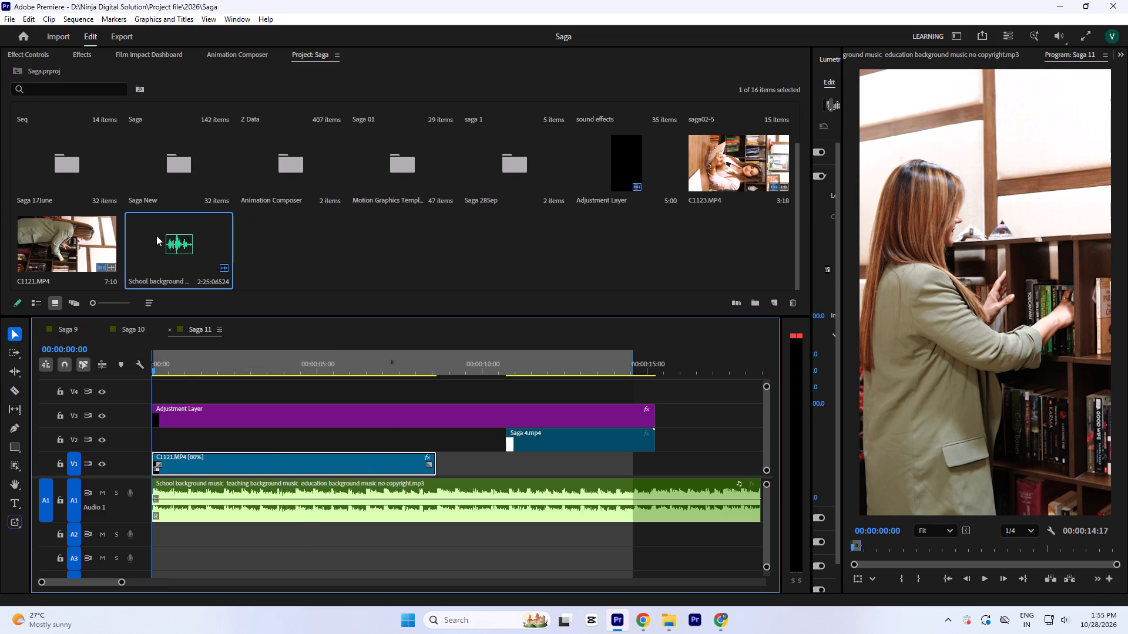
{"action": "left_click", "coordinate": [45, 55]}
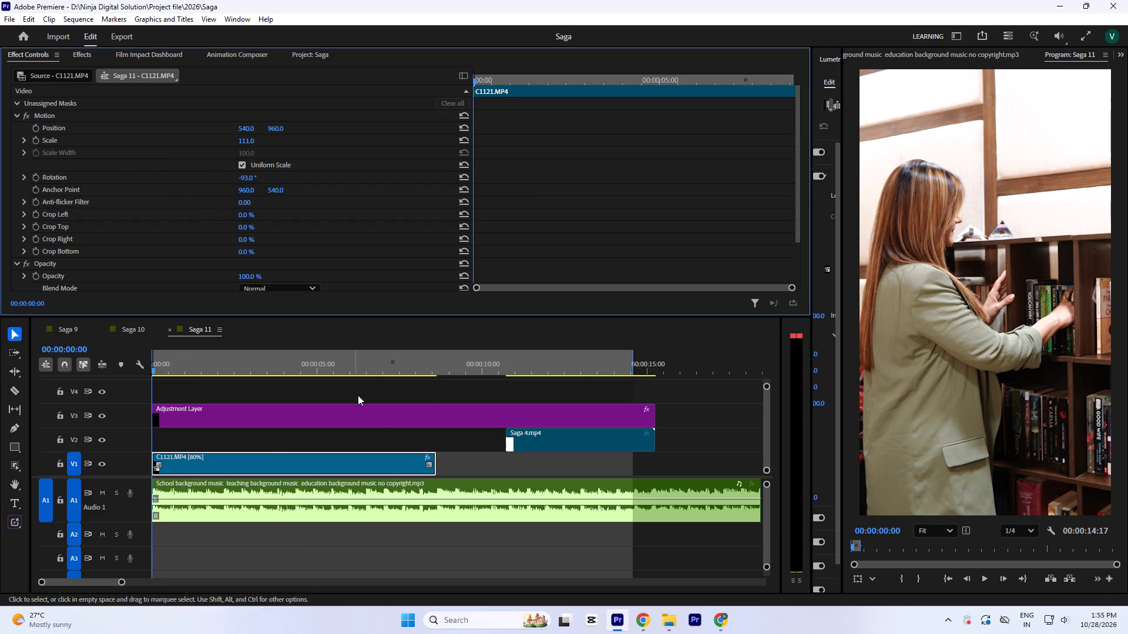
{"action": "left_click_drag", "start_coordinate": [417, 360], "coordinate": [437, 374]}
{"action": "key", "text": "equal"}
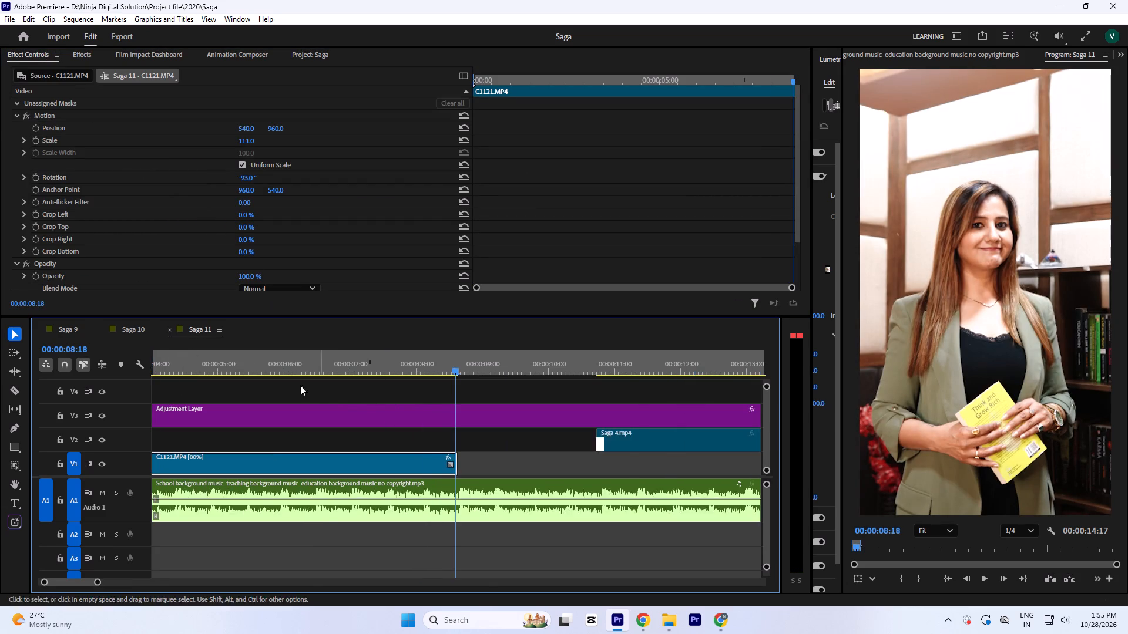
{"action": "key", "text": "equal"}
{"action": "key", "text": "equal"}
{"action": "key", "text": "equal"}
{"action": "key", "text": "equal"}
{"action": "key", "text": "equal"}
{"action": "key", "text": "equal"}
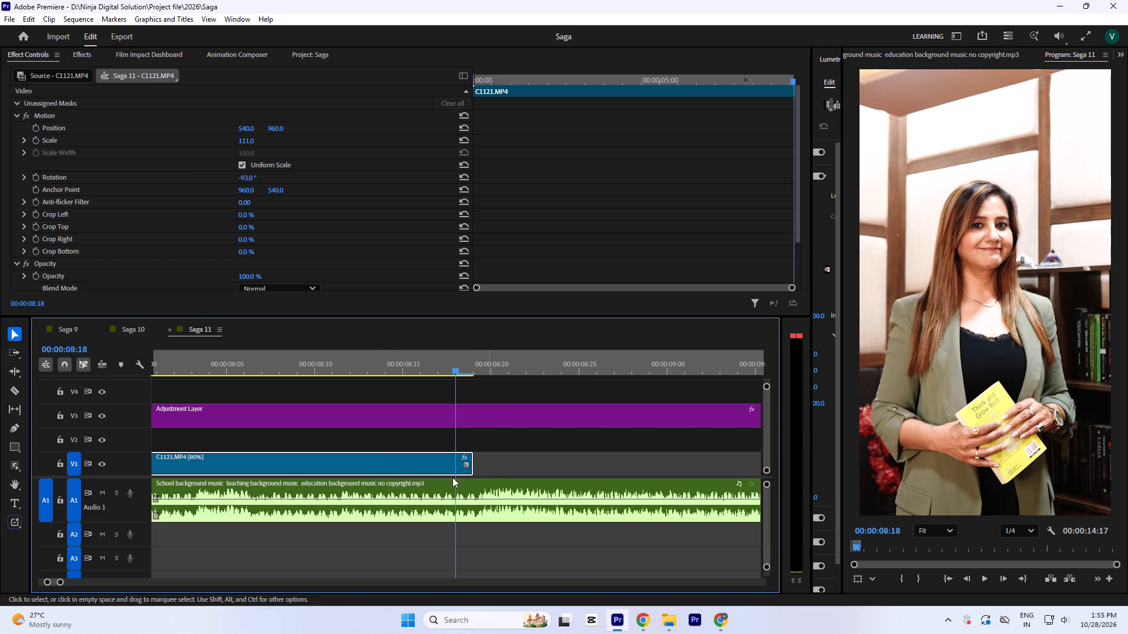
{"action": "left_click_drag", "start_coordinate": [246, 130], "coordinate": [247, 111]}
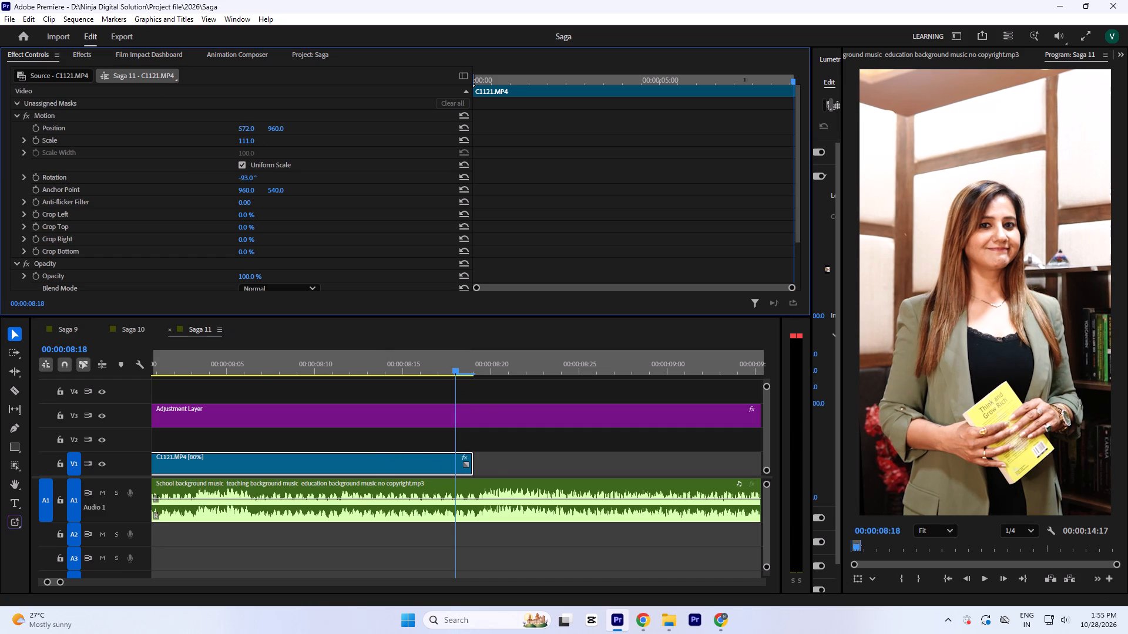
{"action": "left_click_drag", "start_coordinate": [247, 111], "coordinate": [247, 110]}
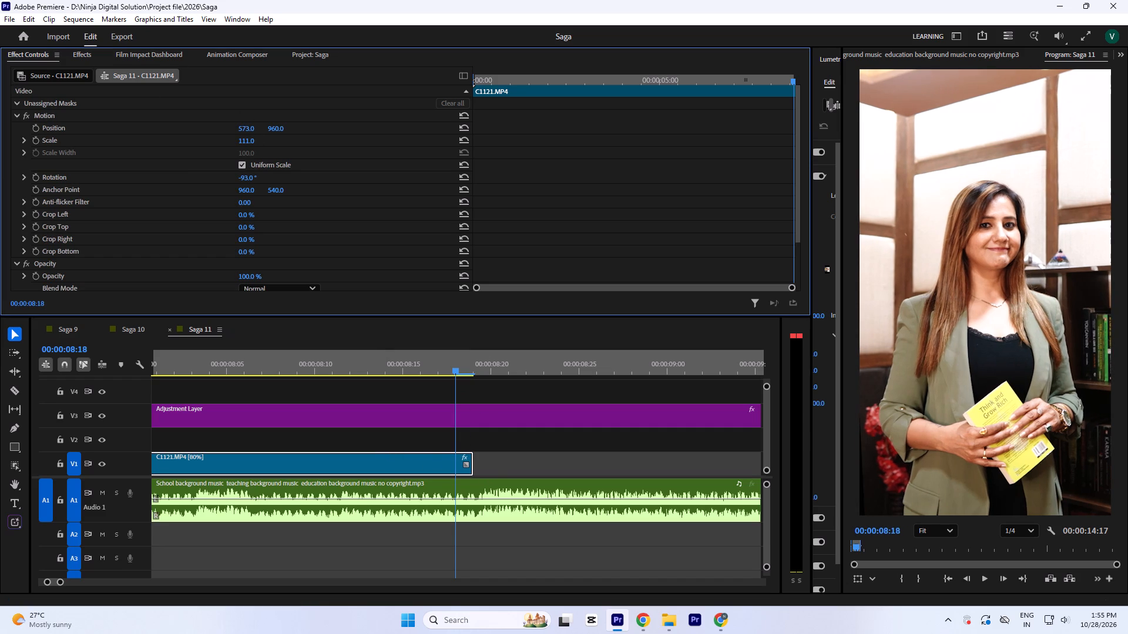
{"action": "left_click_drag", "start_coordinate": [247, 110], "coordinate": [247, 112]}
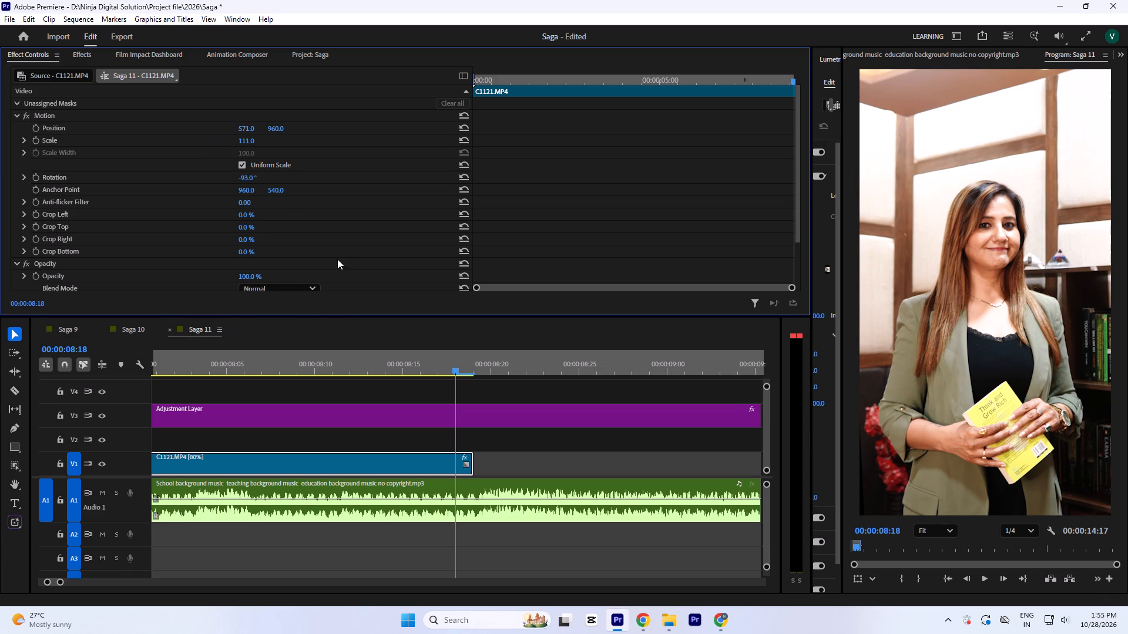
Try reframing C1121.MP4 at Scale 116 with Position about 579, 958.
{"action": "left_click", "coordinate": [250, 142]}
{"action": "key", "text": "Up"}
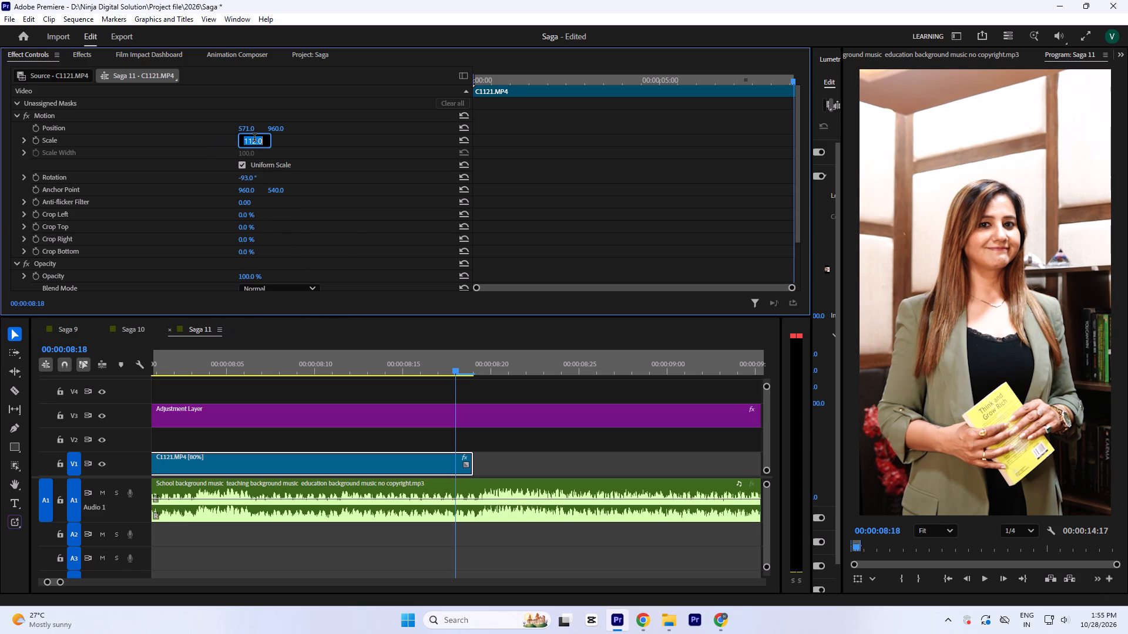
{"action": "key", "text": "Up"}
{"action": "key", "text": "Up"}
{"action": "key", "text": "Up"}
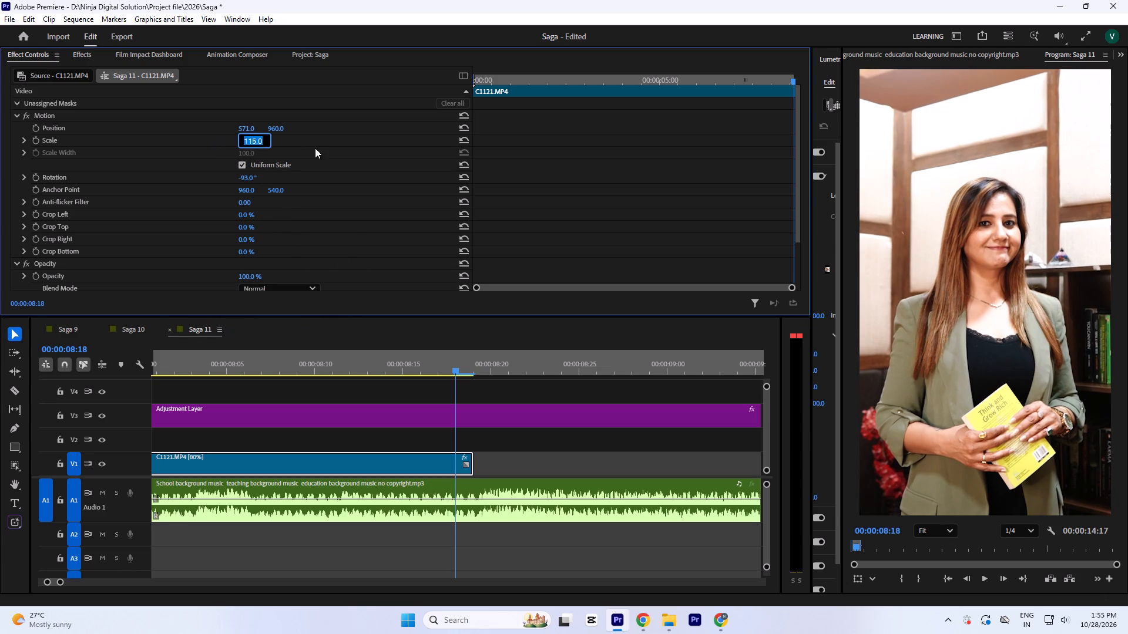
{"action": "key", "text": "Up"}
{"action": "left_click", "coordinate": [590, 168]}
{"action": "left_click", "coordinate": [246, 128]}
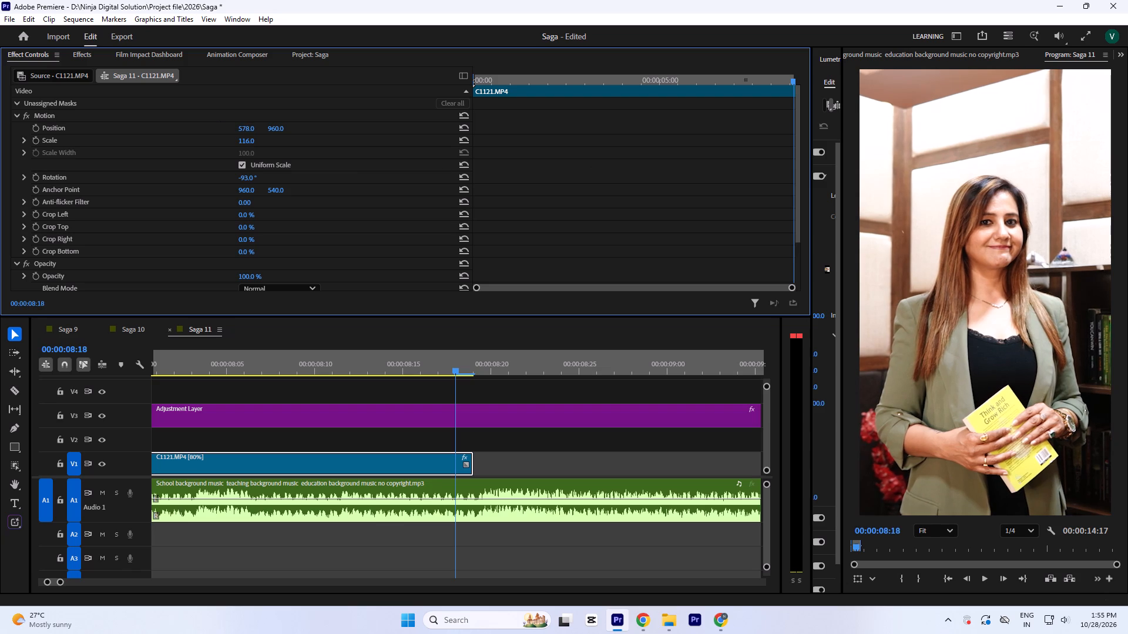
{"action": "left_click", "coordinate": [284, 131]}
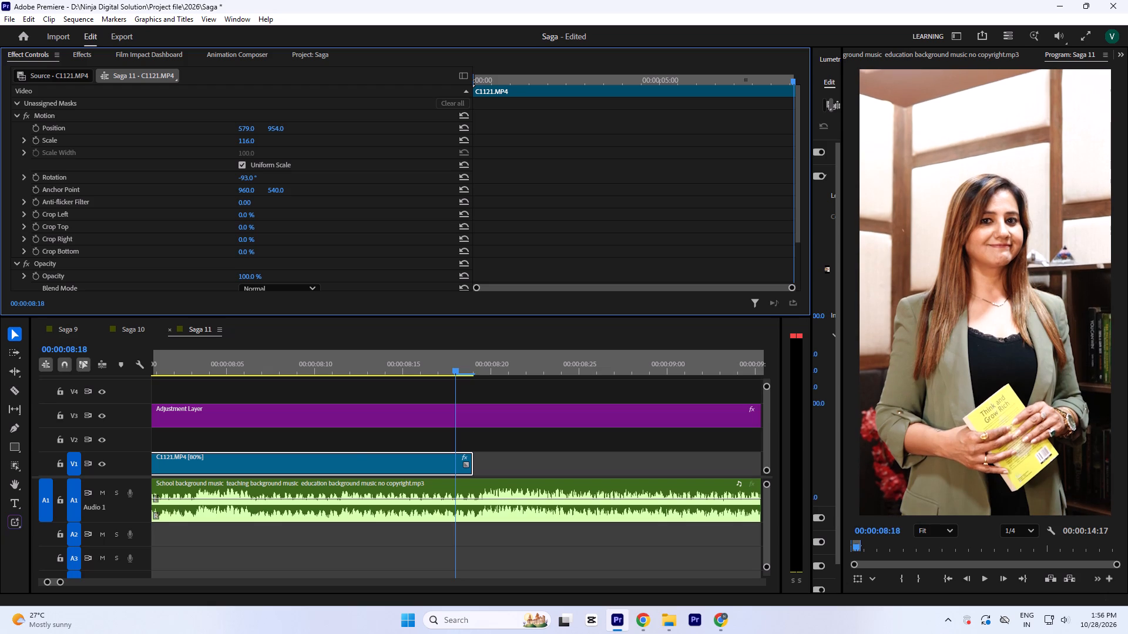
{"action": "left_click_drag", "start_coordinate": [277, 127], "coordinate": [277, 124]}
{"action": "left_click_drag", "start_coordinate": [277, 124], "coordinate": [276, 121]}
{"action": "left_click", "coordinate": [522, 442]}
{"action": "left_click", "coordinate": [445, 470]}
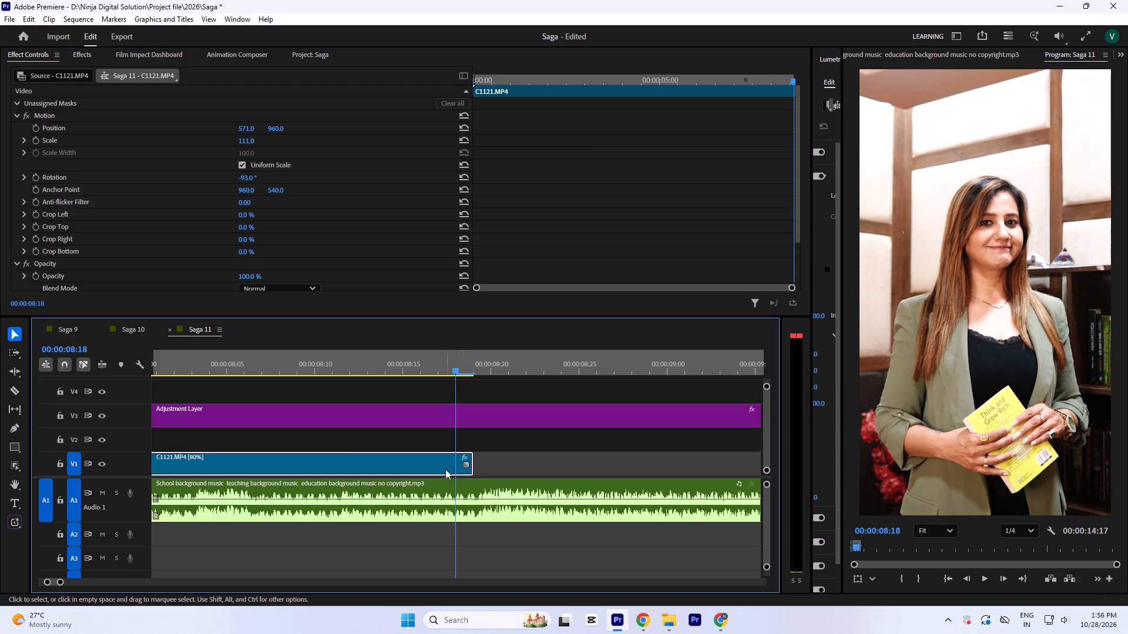
Enable Position and Scale keyframing on C1121.MP4 and place both keyframes at the very end of the clip.
{"action": "left_click", "coordinate": [591, 125]}
{"action": "key", "text": "minus"}
{"action": "key", "text": "minus"}
{"action": "key", "text": "minus"}
{"action": "key", "text": "minus"}
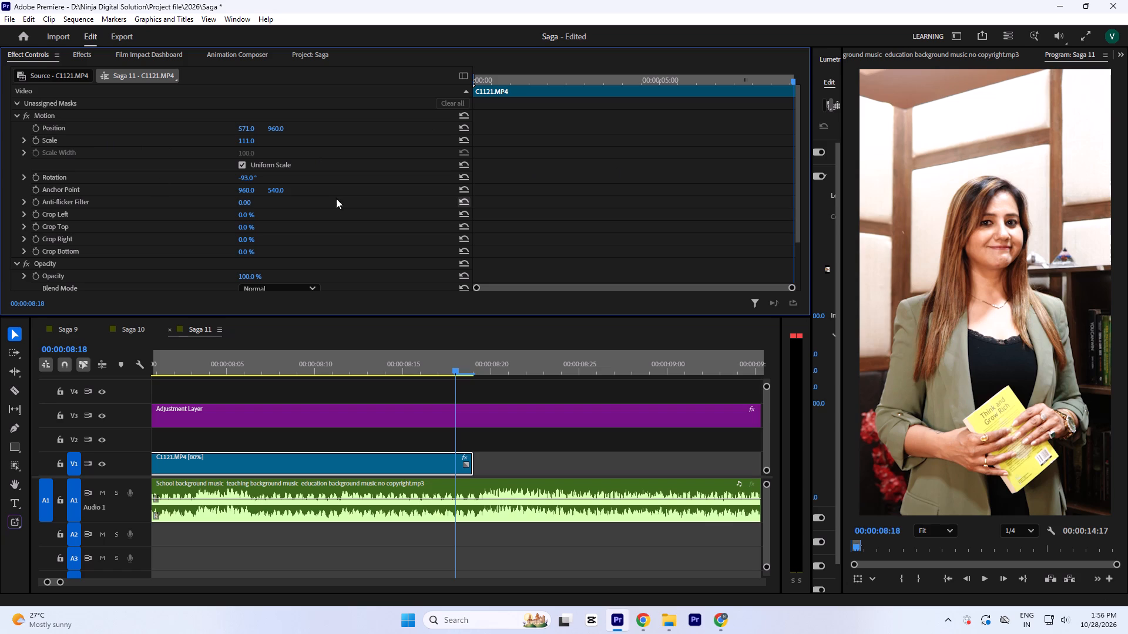
{"action": "left_click", "coordinate": [33, 129]}
{"action": "left_click", "coordinate": [35, 141]}
{"action": "left_click_drag", "start_coordinate": [767, 103], "coordinate": [794, 153]}
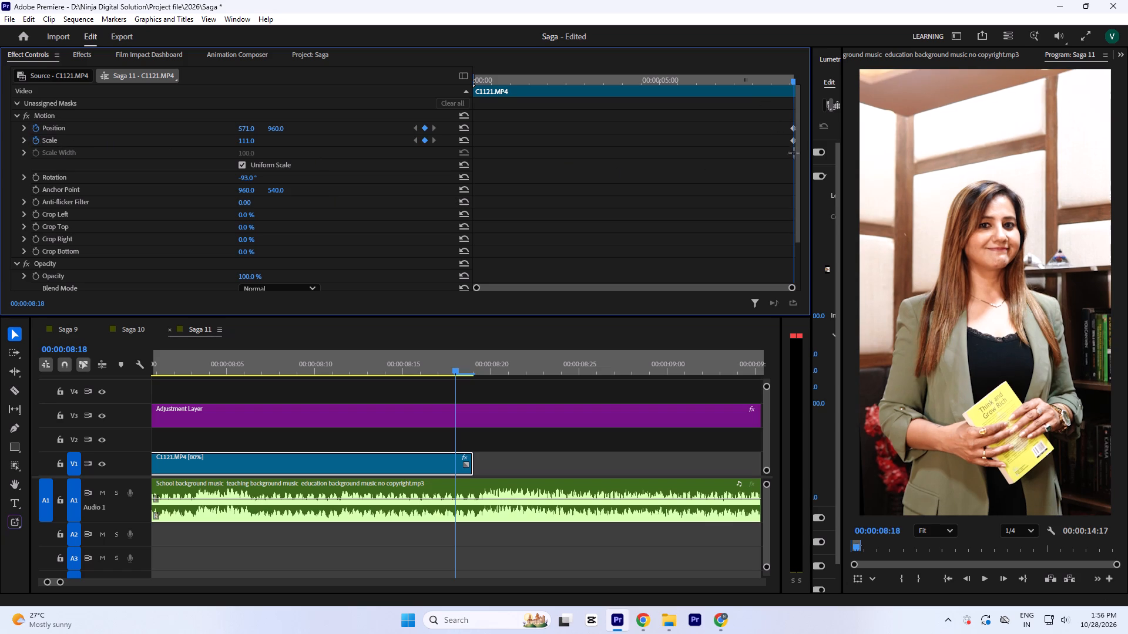
{"action": "left_click_drag", "start_coordinate": [794, 153], "coordinate": [796, 148]}
{"action": "left_click_drag", "start_coordinate": [792, 137], "coordinate": [834, 153]}
{"action": "left_click", "coordinate": [719, 170]}
{"action": "left_click", "coordinate": [669, 173]}
Enable Rotation keyframing on C1121.MP4 and move its keyframe from the sequence start to the very end of the clip.
{"action": "left_click", "coordinate": [429, 366]}
{"action": "key", "text": "minus"}
{"action": "key", "text": "minus"}
{"action": "key", "text": "minus"}
{"action": "key", "text": "minus"}
{"action": "left_click_drag", "start_coordinate": [199, 369], "coordinate": [34, 386]}
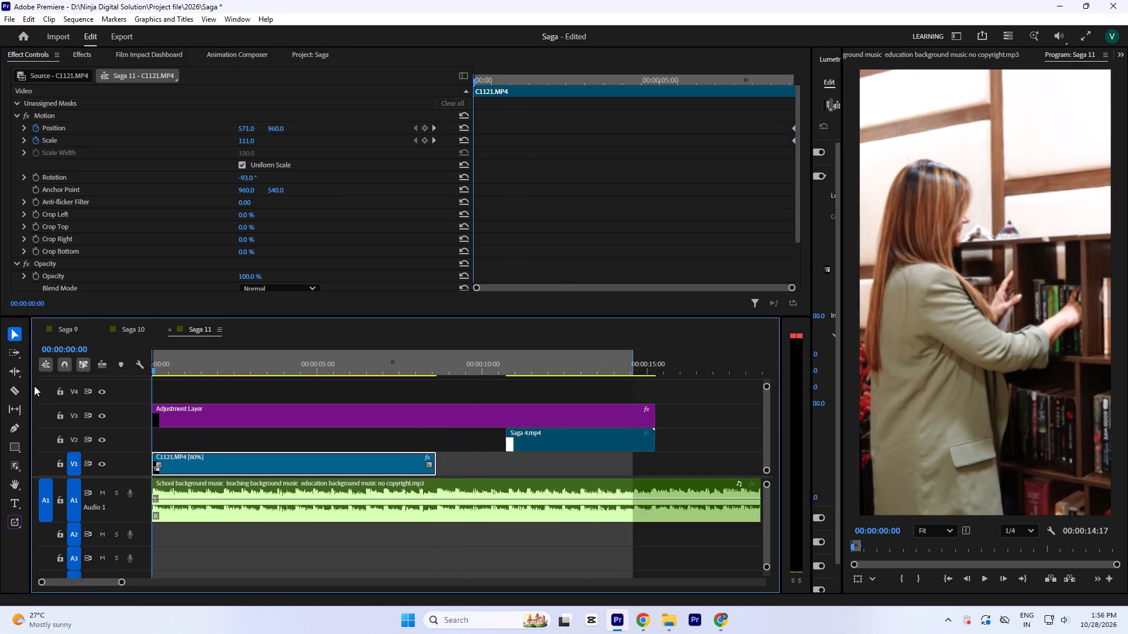
{"action": "left_click_drag", "start_coordinate": [34, 386], "coordinate": [31, 386]}
{"action": "key", "text": "equal"}
{"action": "key", "text": "equal"}
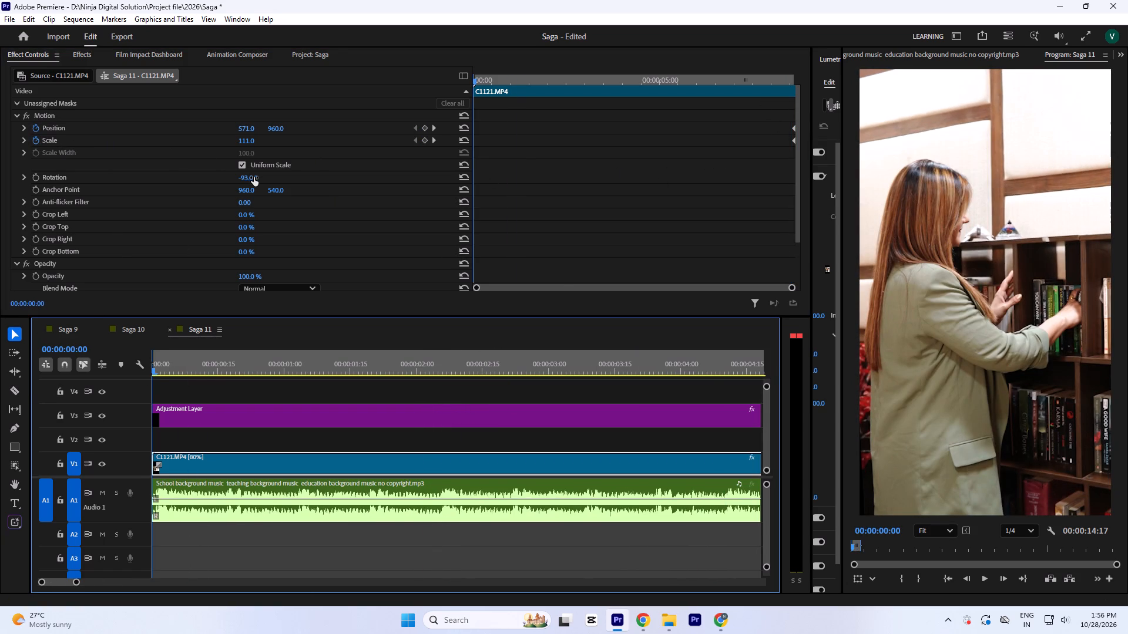
{"action": "left_click", "coordinate": [35, 178]}
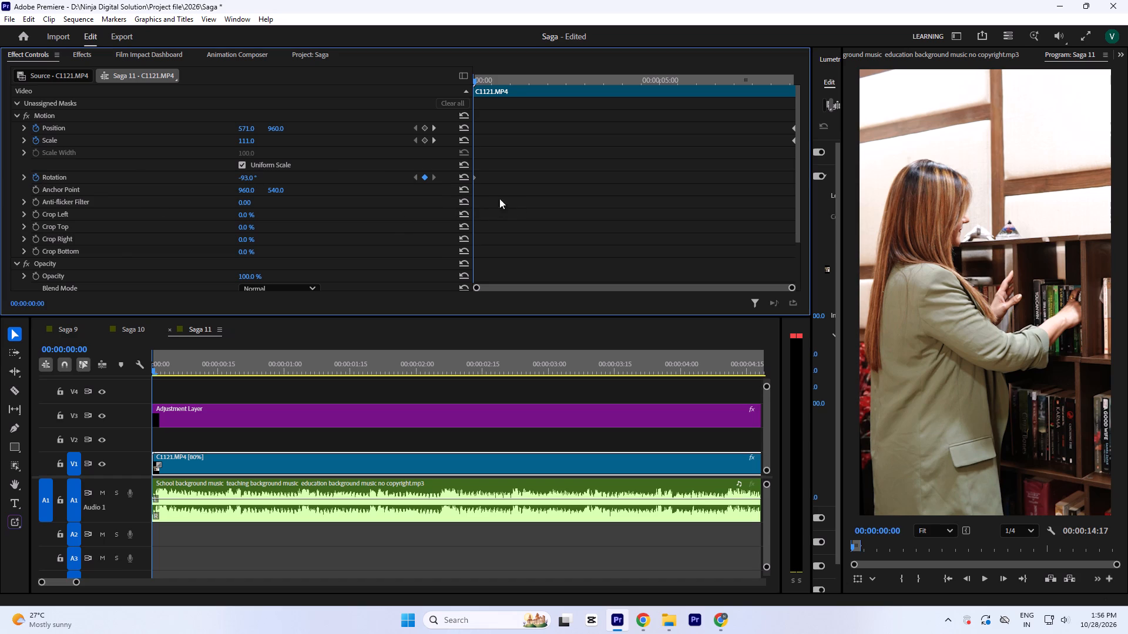
{"action": "left_click_drag", "start_coordinate": [474, 174], "coordinate": [973, 222]}
{"action": "left_click", "coordinate": [664, 196]}
Keyframe the Rotation of C1121.MP4 at 00:00:00:00 to -91.5° so the bookshelf shot is levelled.
{"action": "left_click", "coordinate": [249, 180]}
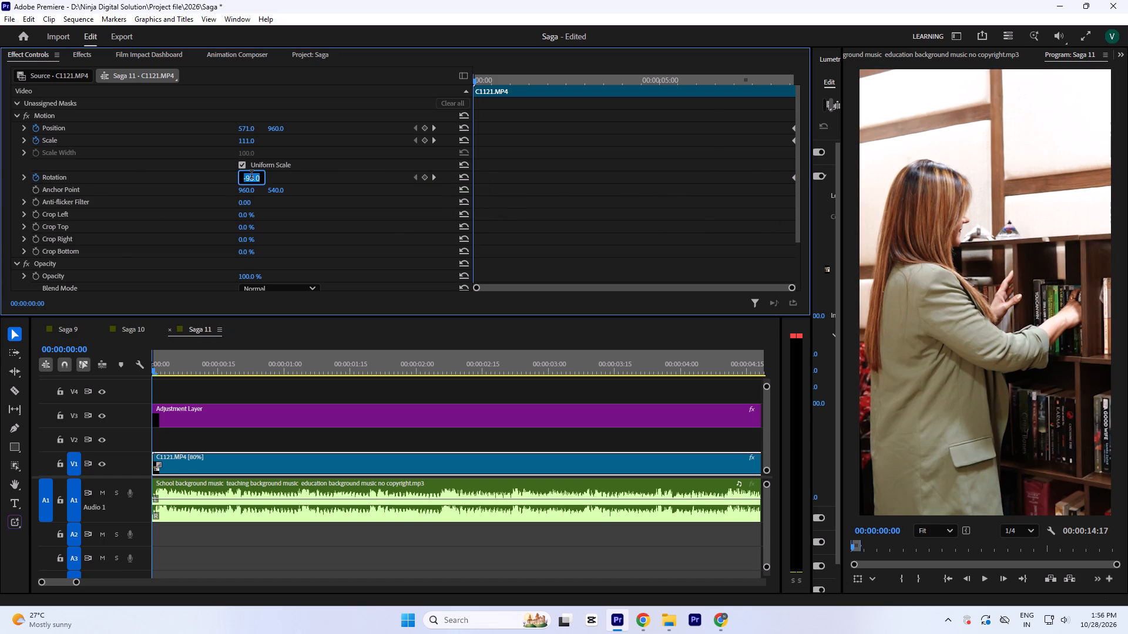
{"action": "key", "text": "Up"}
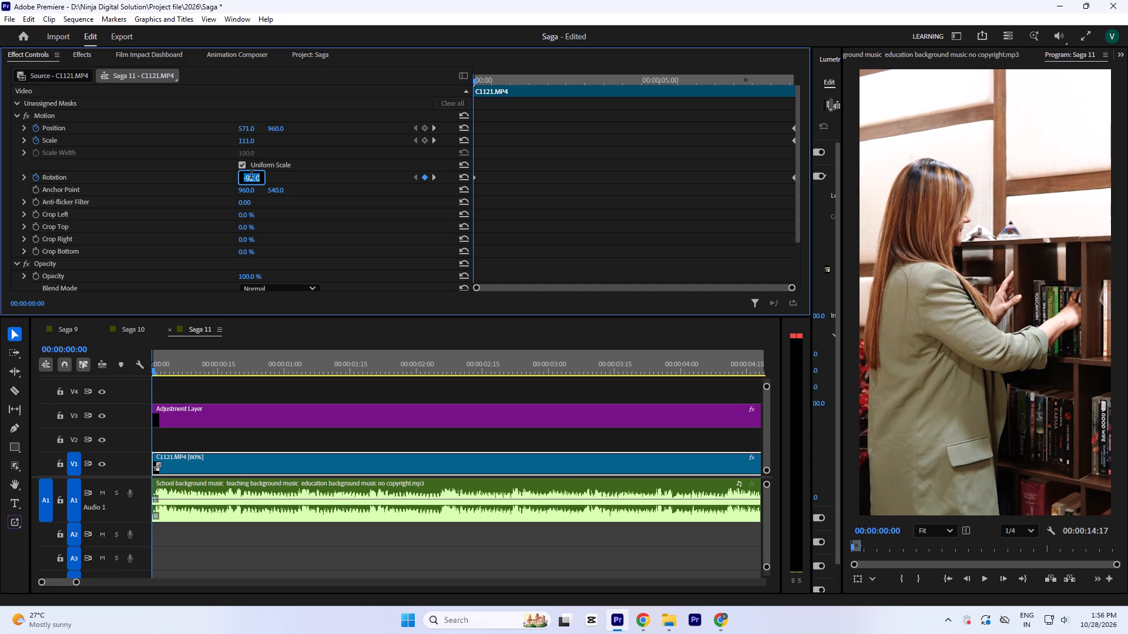
{"action": "left_click", "coordinate": [573, 175]}
{"action": "left_click", "coordinate": [256, 177]}
{"action": "key", "text": "Right"}
{"action": "key", "text": "BackSpace"}
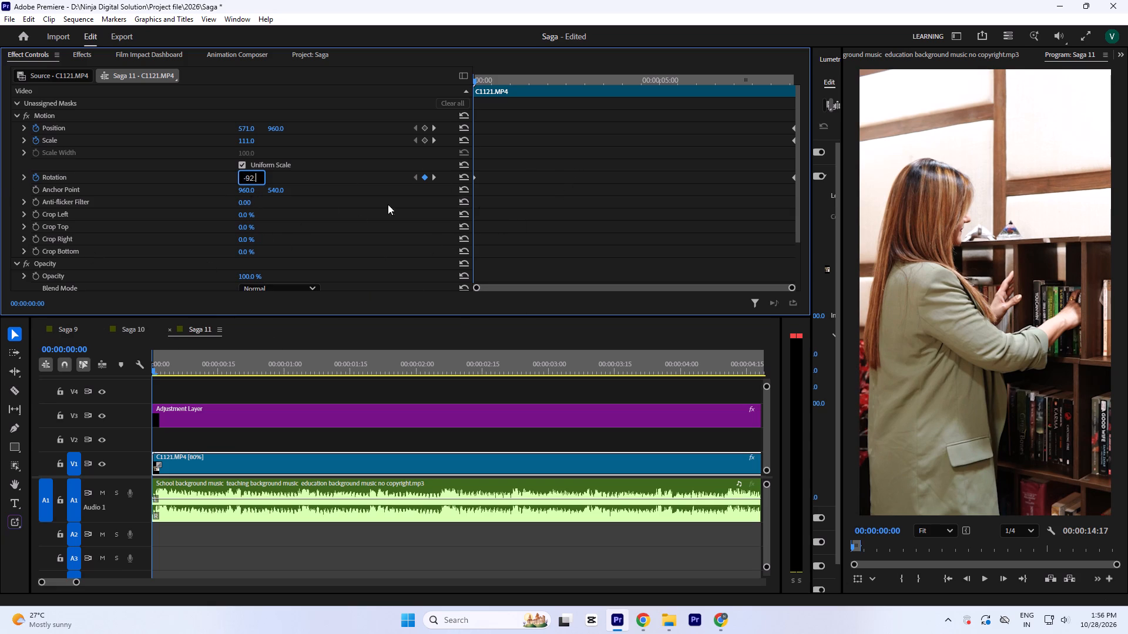
{"action": "key", "text": "5"}
{"action": "left_click", "coordinate": [707, 162]}
{"action": "left_click", "coordinate": [247, 180]}
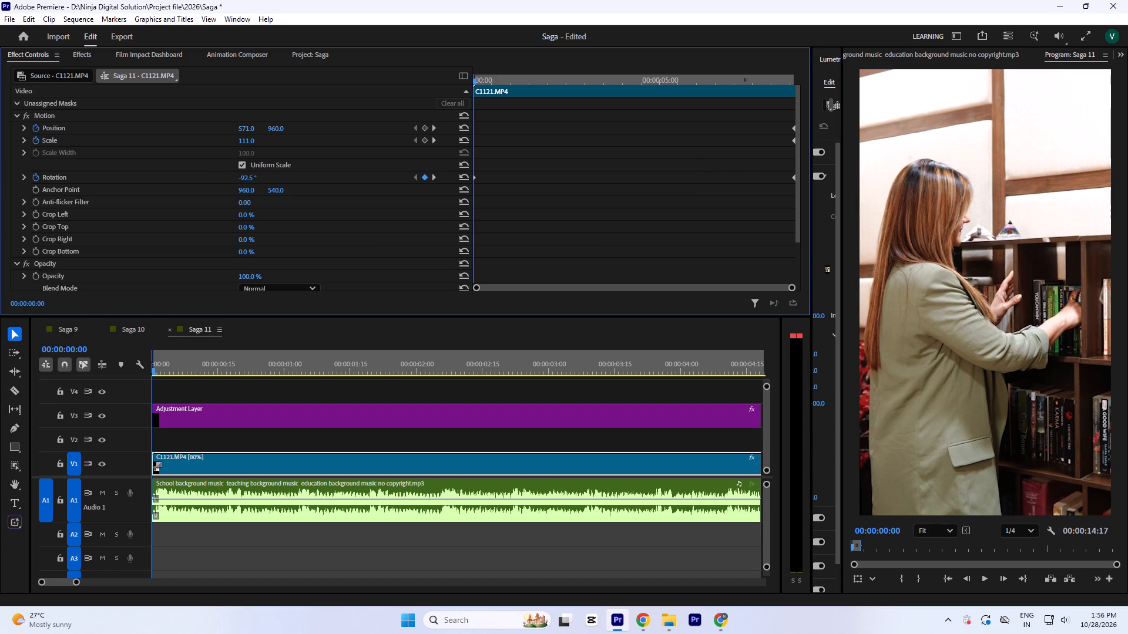
{"action": "key", "text": "Up"}
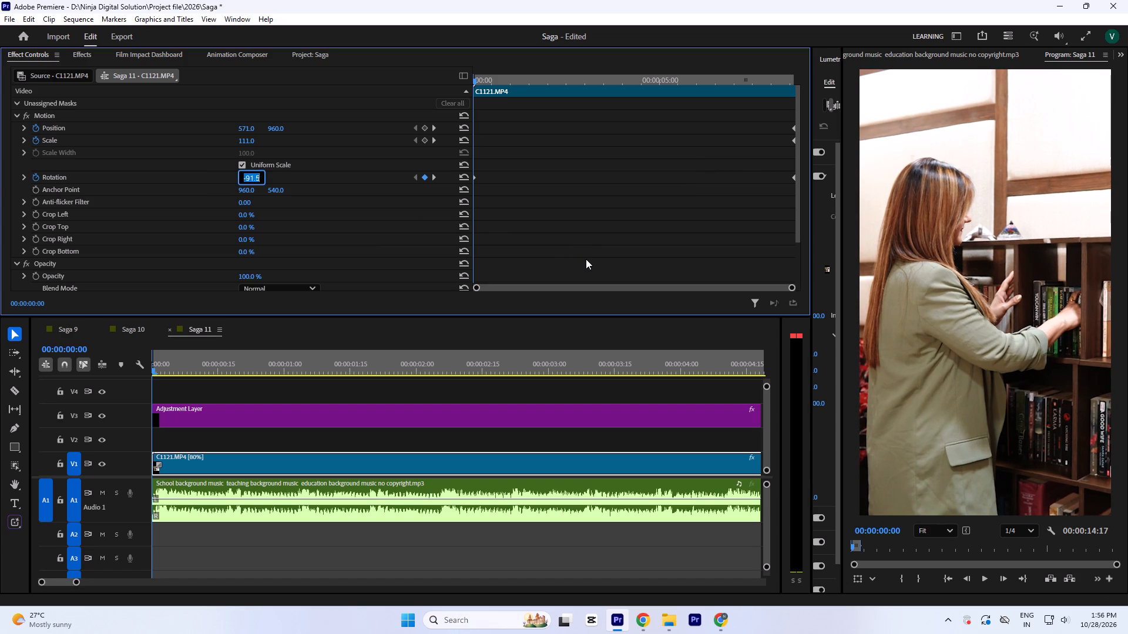
{"action": "left_click", "coordinate": [586, 259]}
{"action": "left_click", "coordinate": [502, 183]}
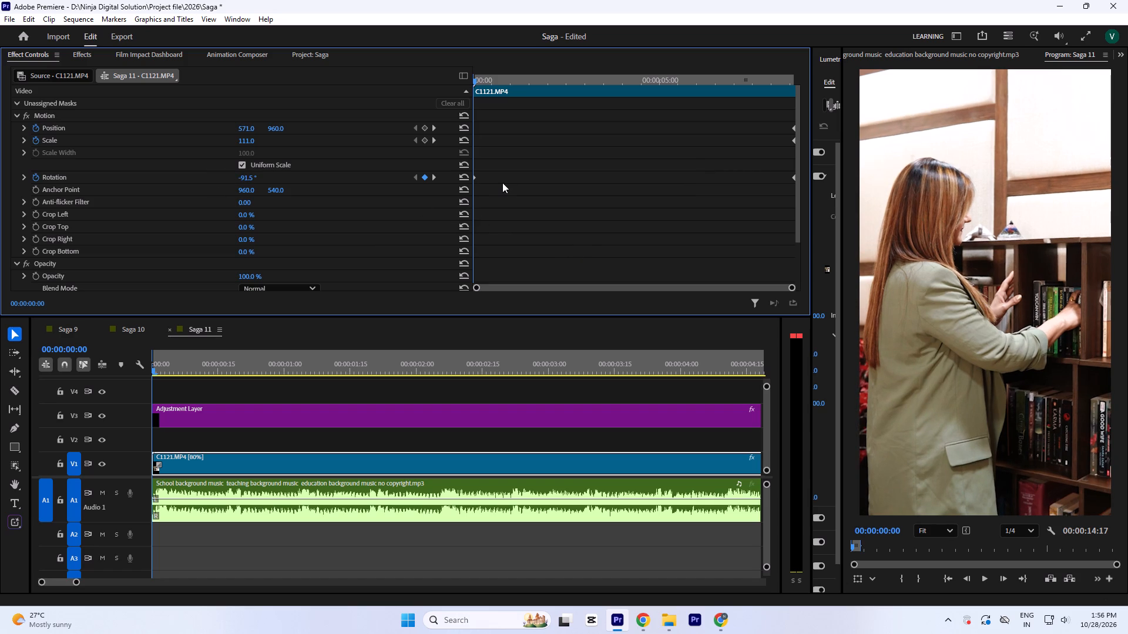
Keyframe the Scale of C1121.MP4 at 00:00:00:00 to 114.
{"action": "key", "text": "minus"}
{"action": "key", "text": "minus"}
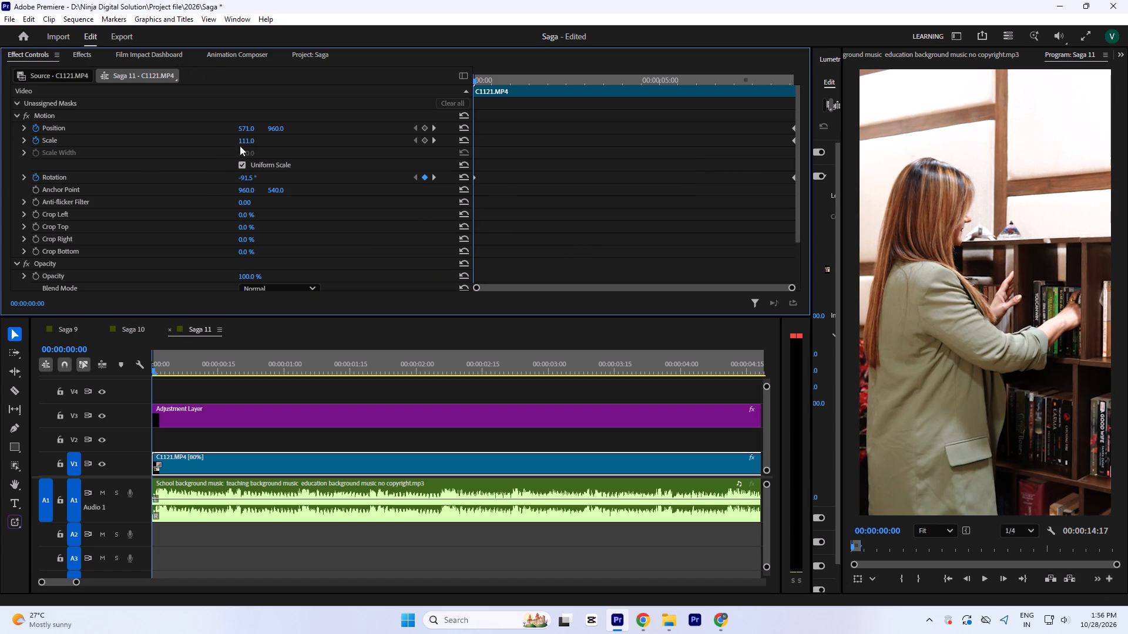
{"action": "left_click", "coordinate": [243, 142]}
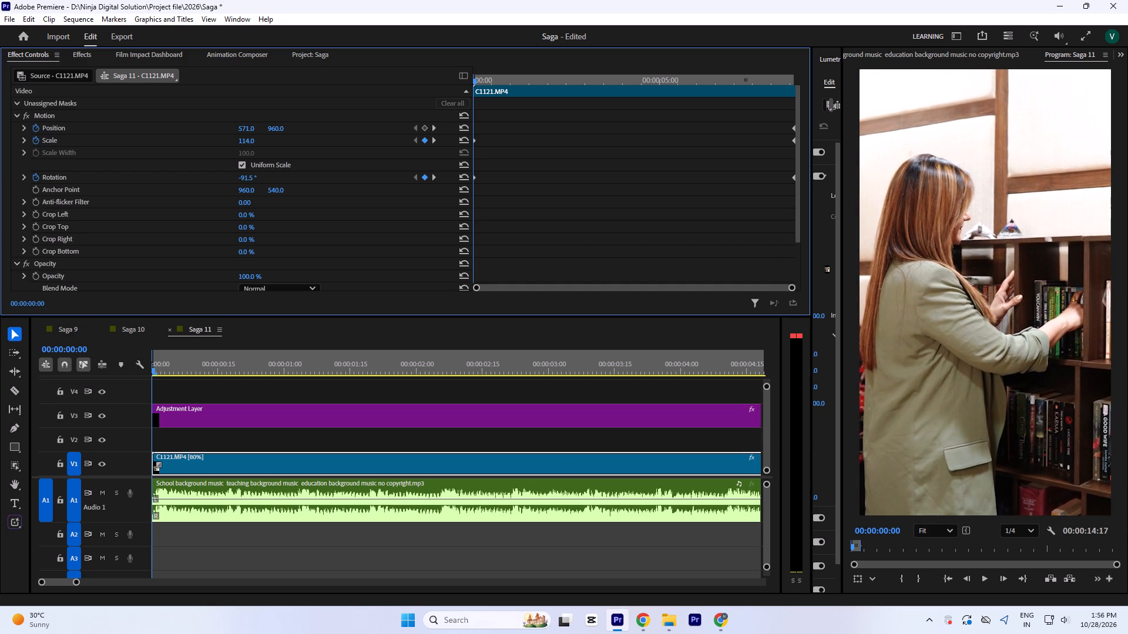
Deselect C1121.MP4 and save the project.
{"action": "left_click", "coordinate": [660, 122]}
{"action": "key", "text": "minus"}
{"action": "key", "text": "minus"}
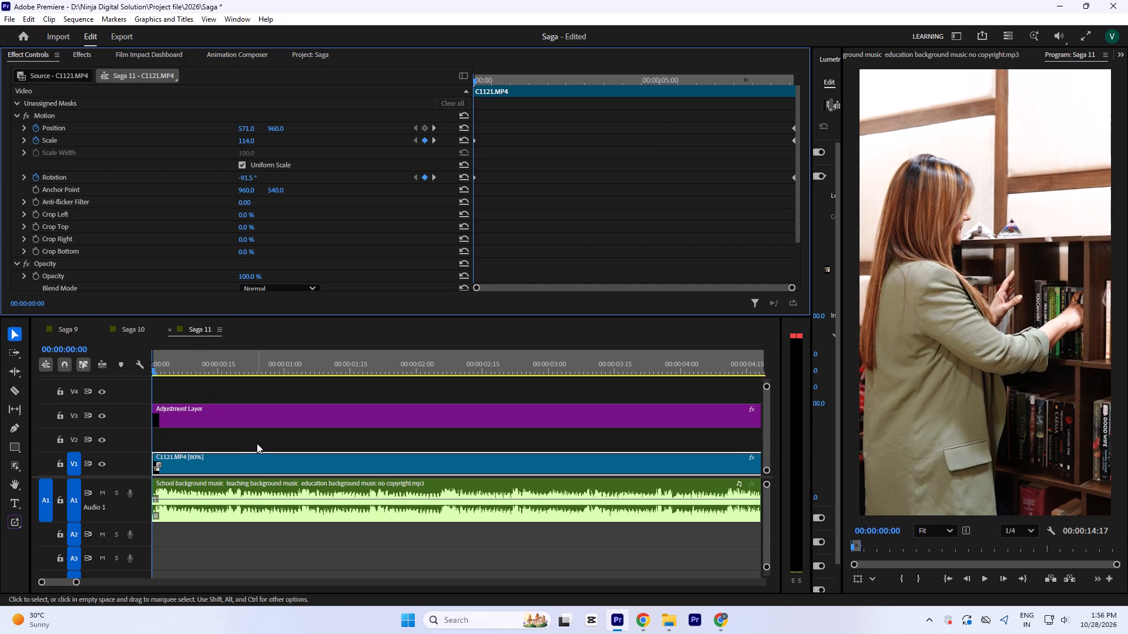
{"action": "left_click", "coordinate": [257, 443]}
{"action": "key", "text": "ctrl+s"}
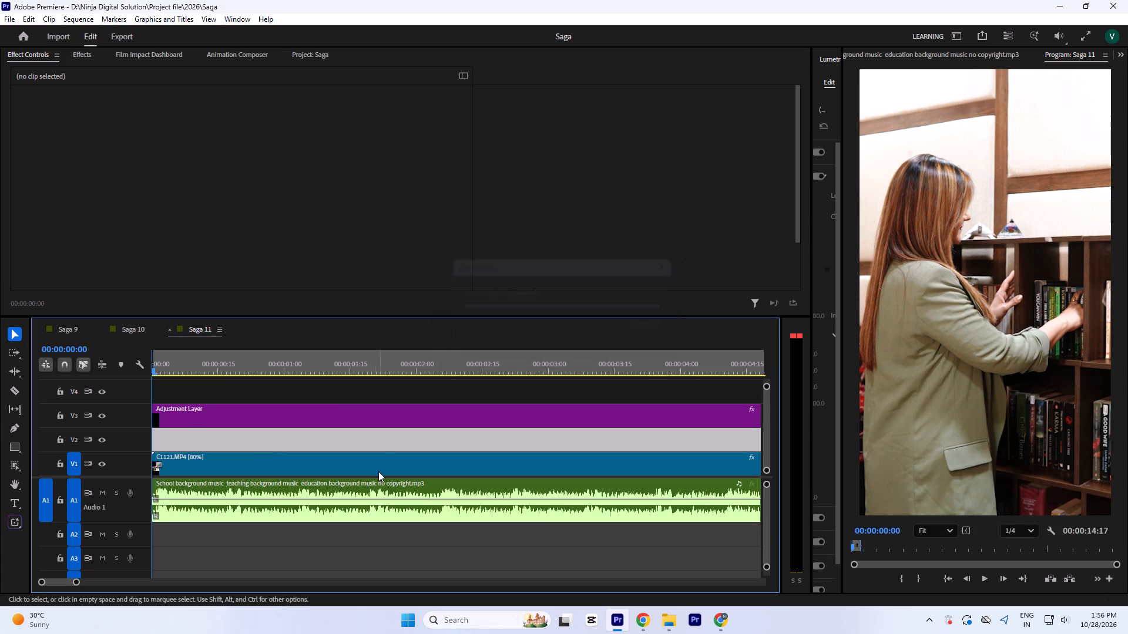
Nest C1121.MP4 on V1 into its own sequence, keeping the suggested name.
{"action": "key", "text": "minus"}
{"action": "key", "text": "minus"}
{"action": "left_click", "coordinate": [372, 460]}
{"action": "key", "text": "n"}
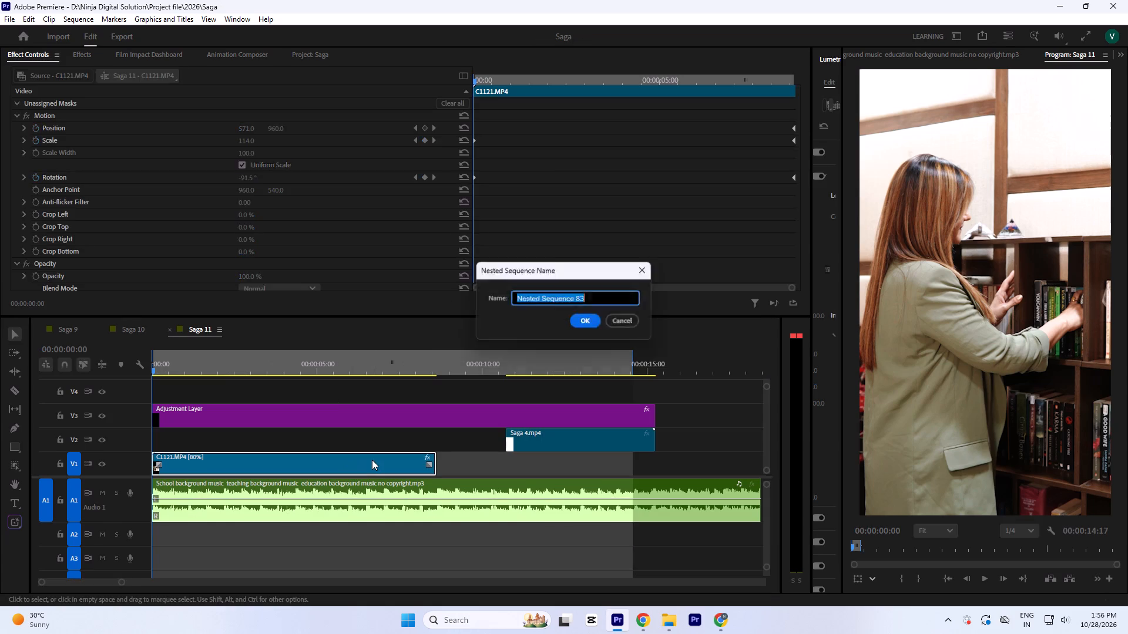
{"action": "key", "text": "Return"}
Apply Warp Stabilizer to the nested bookshelf clip on V1 and set its Smoothness to 10%.
{"action": "left_click", "coordinate": [372, 460]}
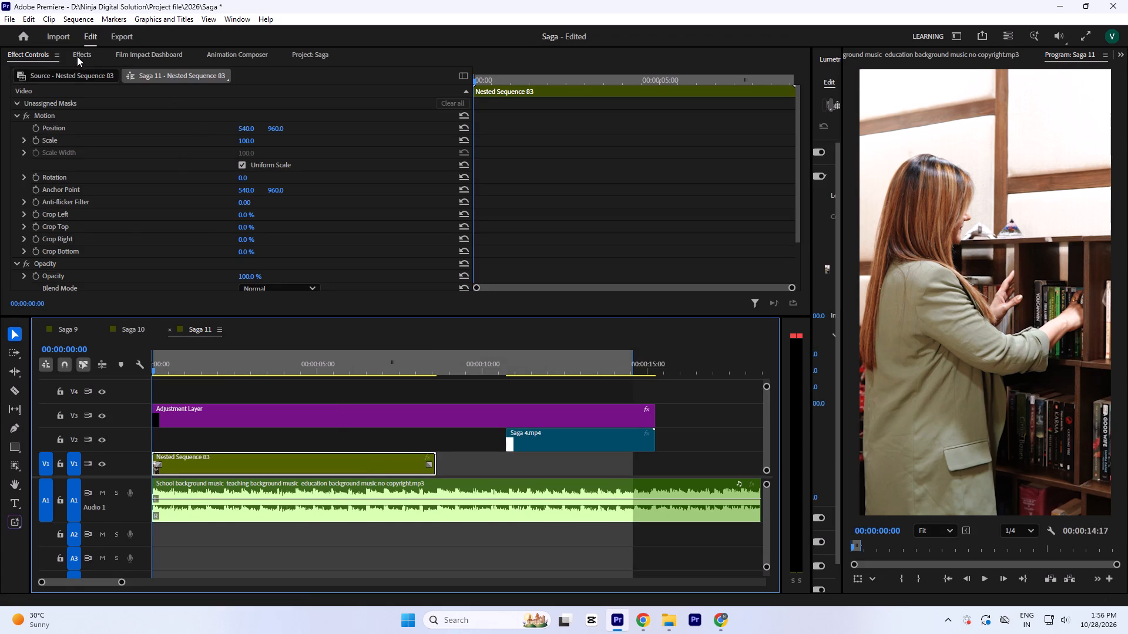
{"action": "left_click", "coordinate": [77, 56]}
{"action": "left_click", "coordinate": [69, 76]}
{"action": "type", "text": "warp"}
{"action": "double_click", "coordinate": [101, 248]}
{"action": "left_click", "coordinate": [43, 53]}
{"action": "scroll", "coordinate": [120, 189], "scroll_direction": "down", "scroll_amount": 2}
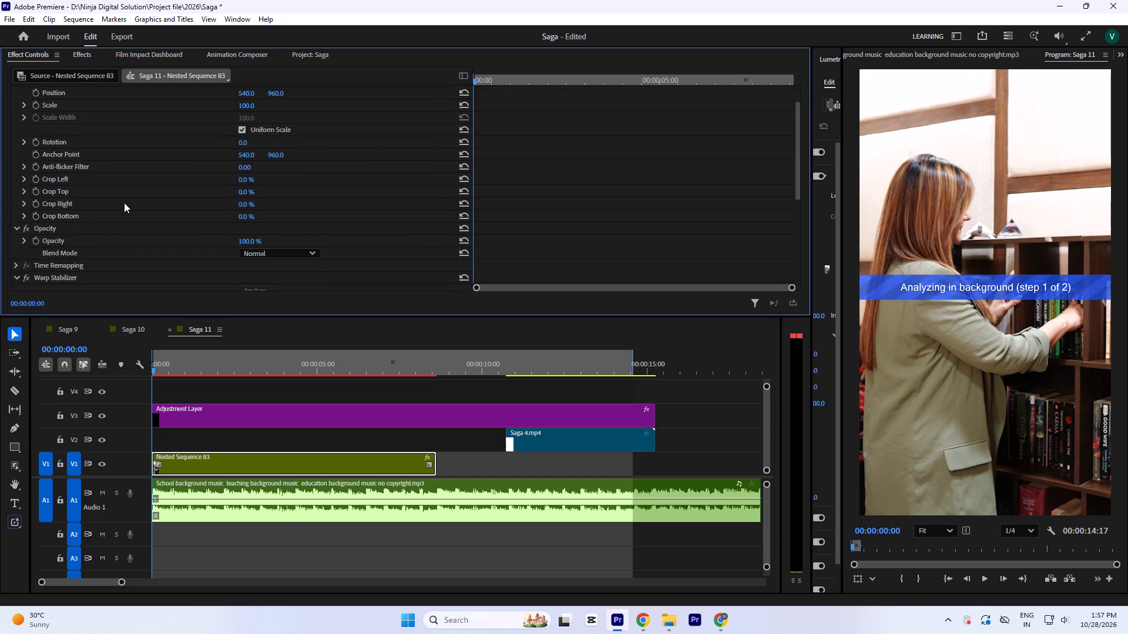
{"action": "scroll", "coordinate": [124, 203], "scroll_direction": "down", "scroll_amount": 9}
{"action": "left_click", "coordinate": [245, 247]}
{"action": "key", "text": "1"}
{"action": "key", "text": "0"}
{"action": "left_click", "coordinate": [726, 115]}
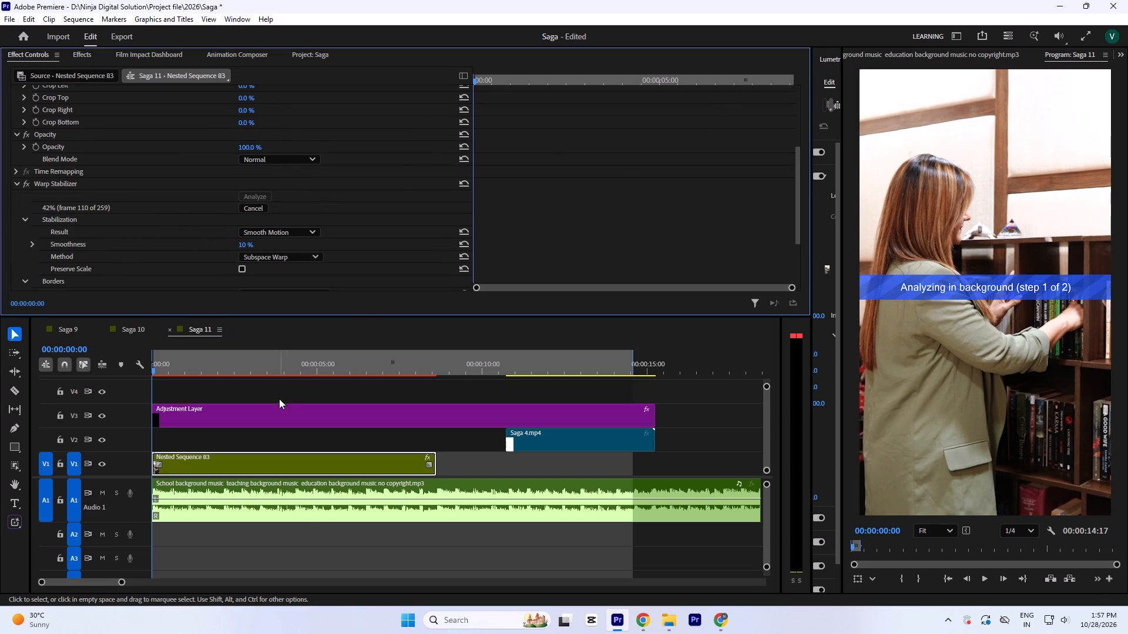
Set the Warp Stabilizer Smoothness to 1% and play the stabilized clip from the start to check it.
{"action": "left_click", "coordinate": [268, 367]}
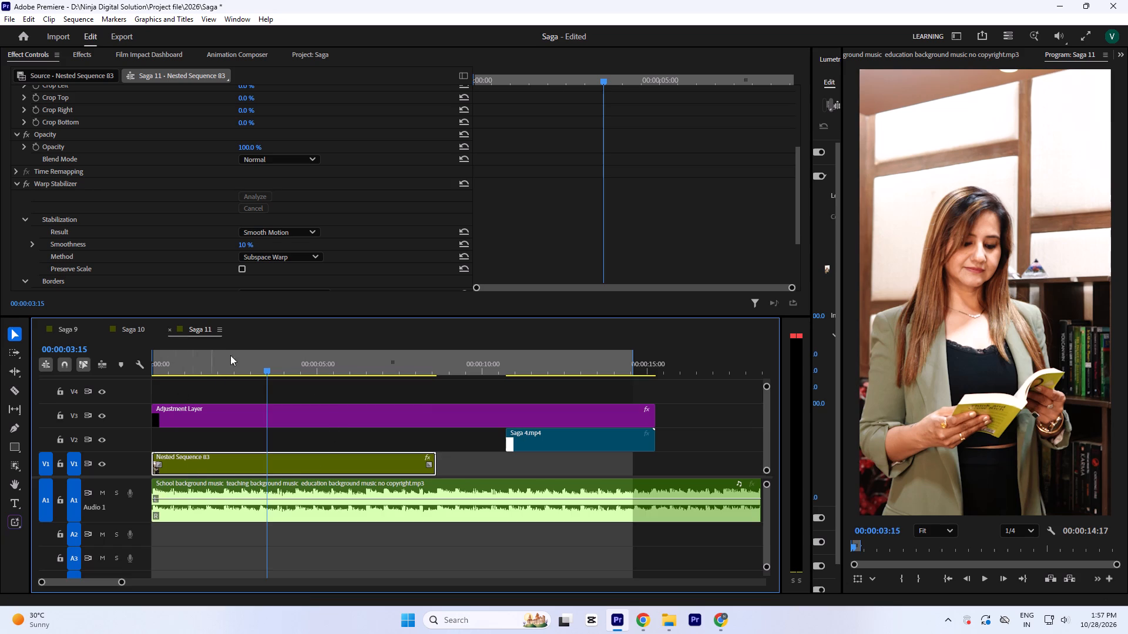
{"action": "left_click", "coordinate": [245, 245]}
{"action": "key", "text": "1"}
{"action": "left_click", "coordinate": [657, 143]}
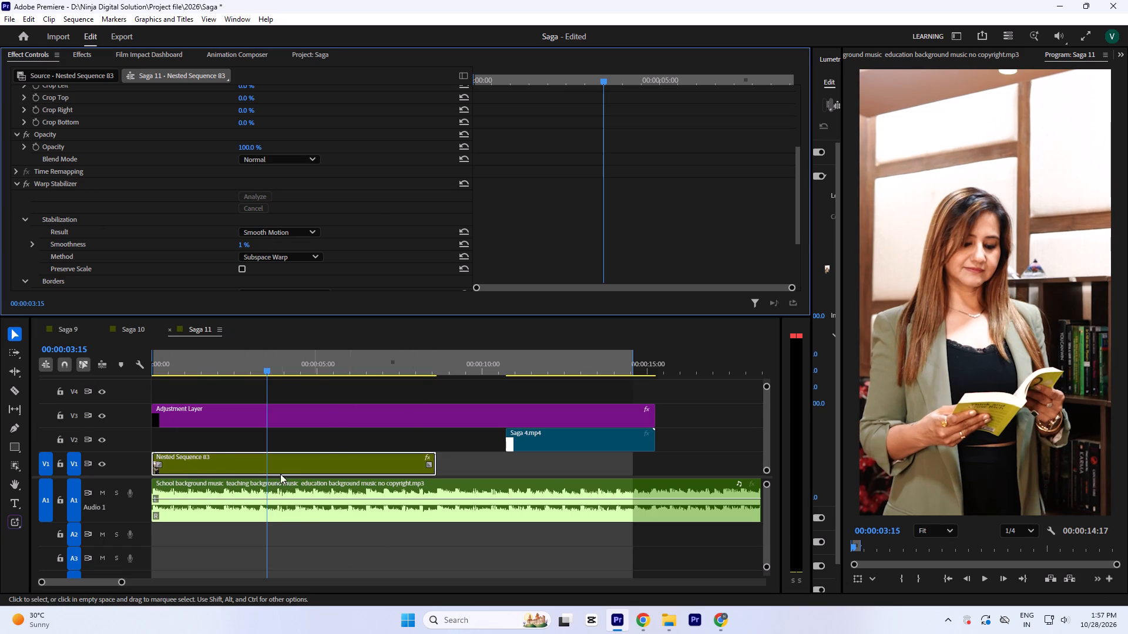
{"action": "left_click_drag", "start_coordinate": [200, 365], "coordinate": [31, 385]}
{"action": "key", "text": "space"}
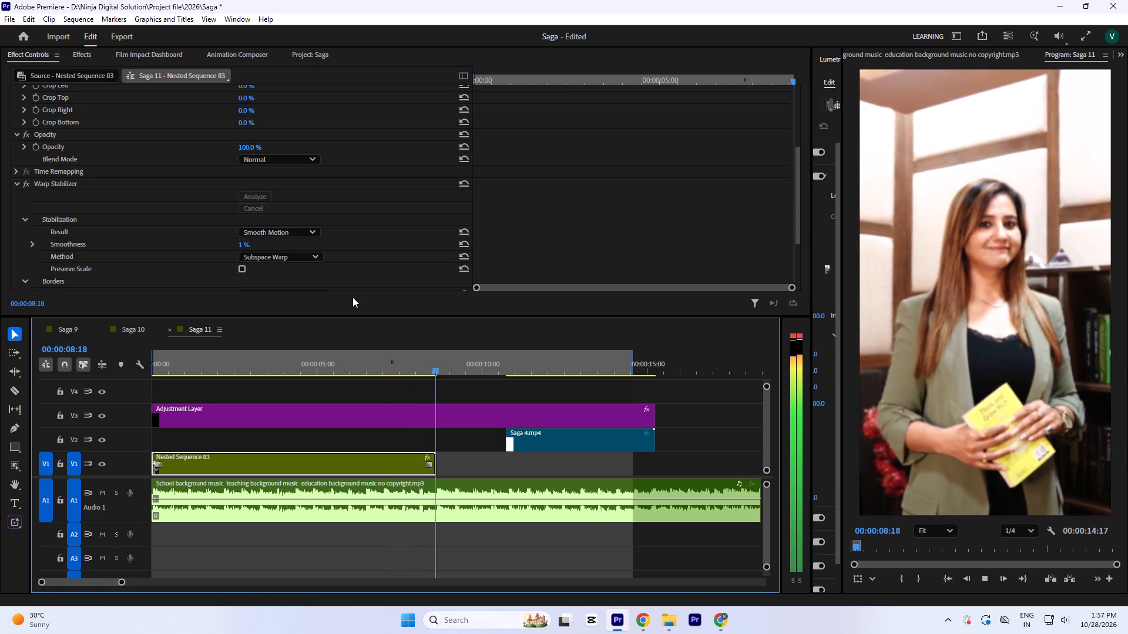
{"action": "key", "text": "space"}
Move the Saga 4.mp4 quote clip to V1, directly after the nested bookshelf clip.
{"action": "left_click_drag", "start_coordinate": [535, 441], "coordinate": [472, 442]}
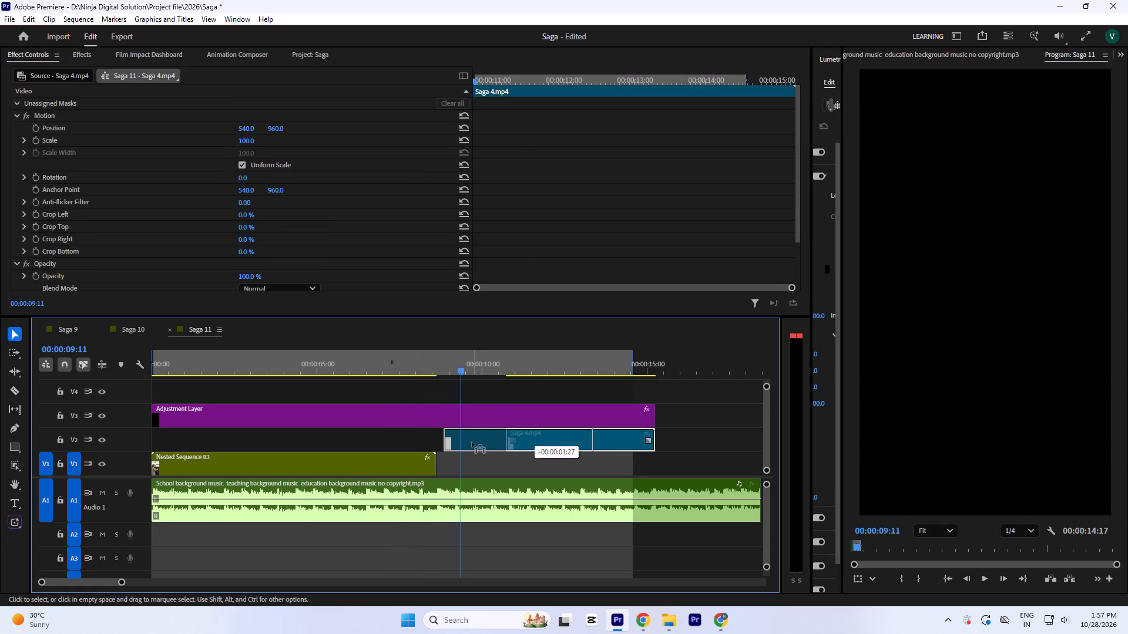
{"action": "left_click_drag", "start_coordinate": [472, 442], "coordinate": [469, 442]}
{"action": "left_click_drag", "start_coordinate": [472, 441], "coordinate": [474, 455]}
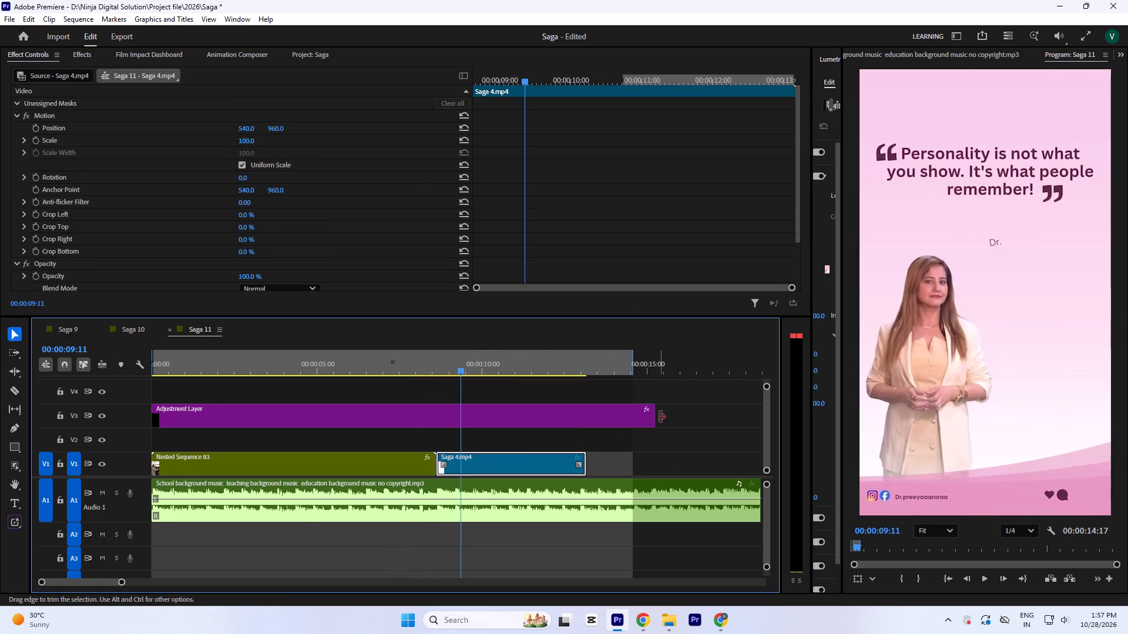
Trim the Adjustment Layer on V3 to end with the nested bookshelf clip, and save the project.
{"action": "left_click_drag", "start_coordinate": [660, 417], "coordinate": [439, 416]}
{"action": "left_click", "coordinate": [441, 366]}
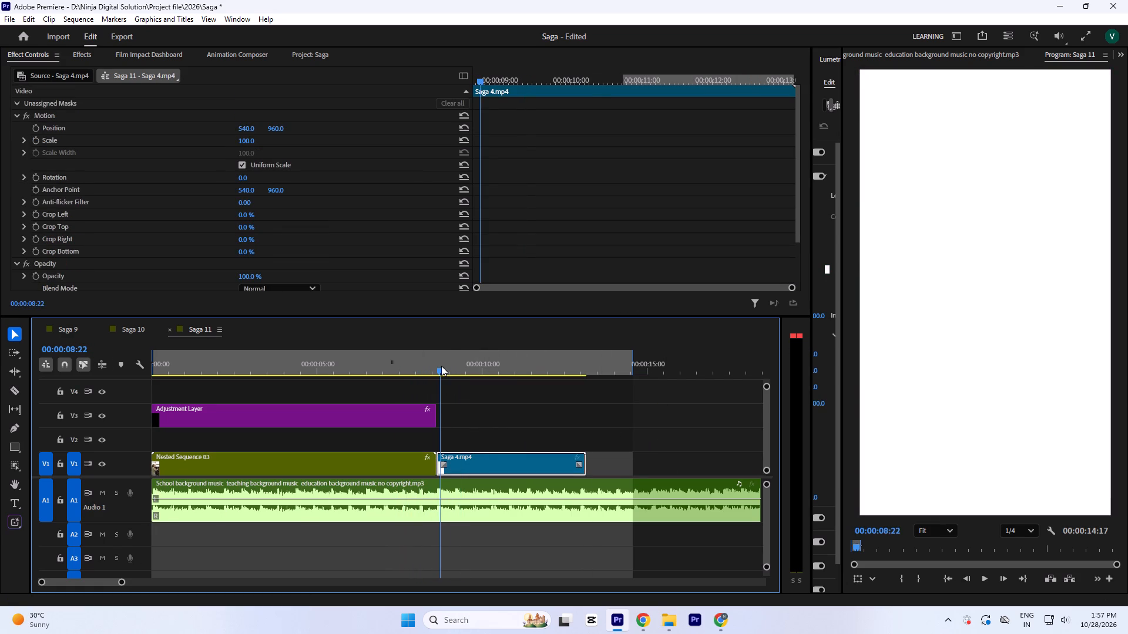
{"action": "key", "text": "grave"}
{"action": "key", "text": "ctrl+s"}
Copy the two Mister Horse adjustment clips from V9 in Saga 10 and paste them past the edit in Saga 11.
{"action": "key", "text": "minus"}
{"action": "key", "text": "minus"}
{"action": "key", "text": "minus"}
{"action": "key", "text": "minus"}
{"action": "key", "text": "minus"}
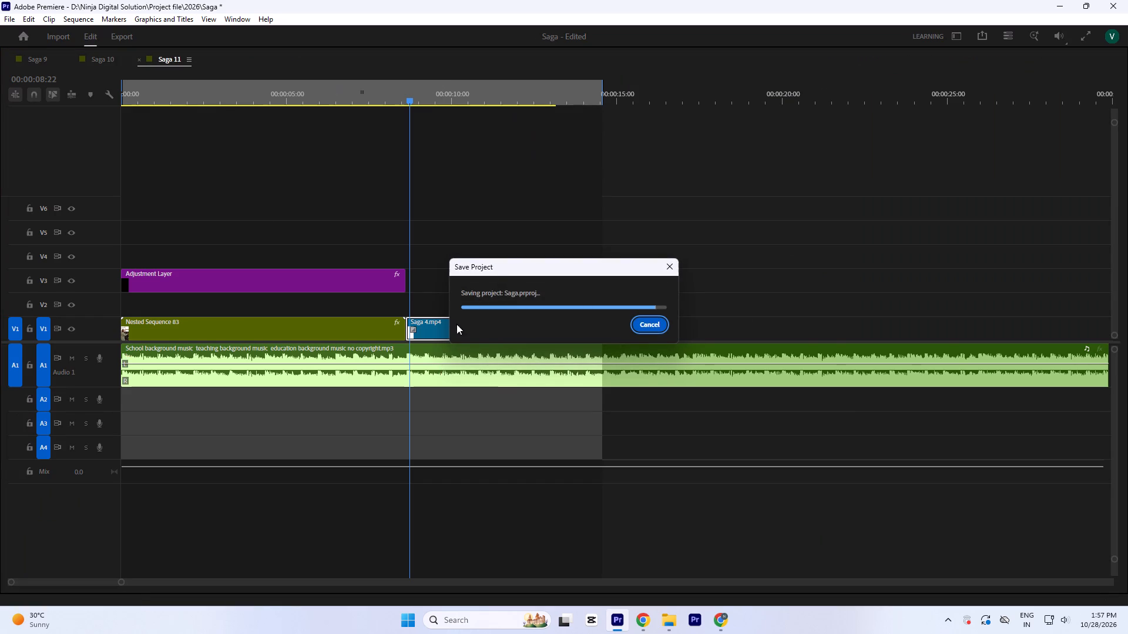
{"action": "key", "text": "minus"}
{"action": "key", "text": "minus"}
{"action": "key", "text": "minus"}
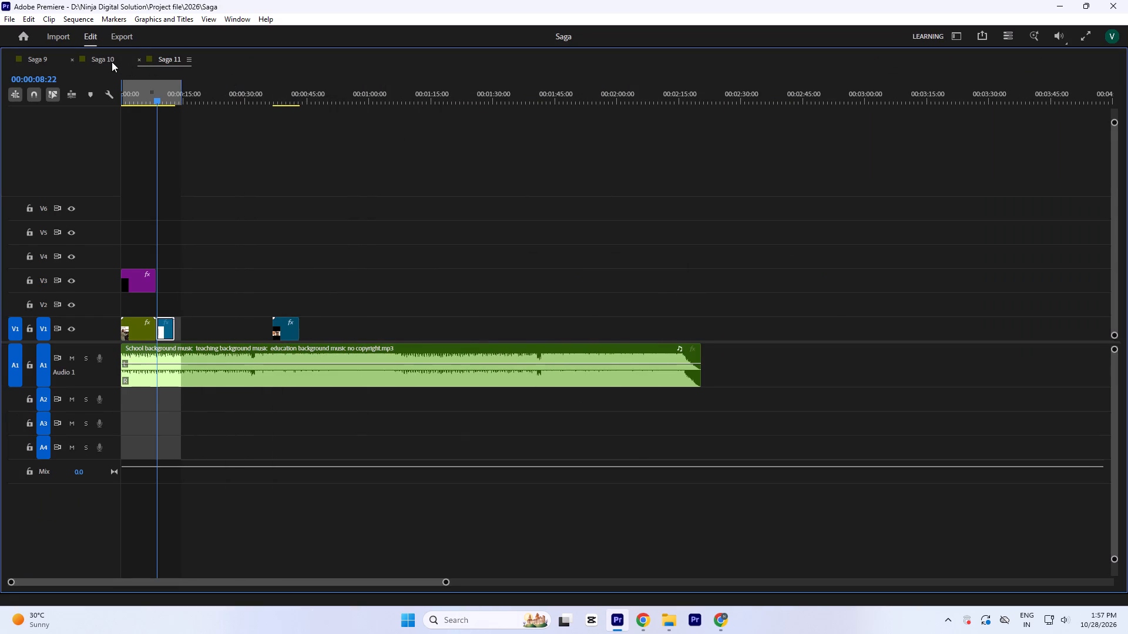
{"action": "left_click", "coordinate": [111, 61]}
{"action": "key", "text": "equal"}
{"action": "left_click_drag", "start_coordinate": [384, 138], "coordinate": [474, 140]}
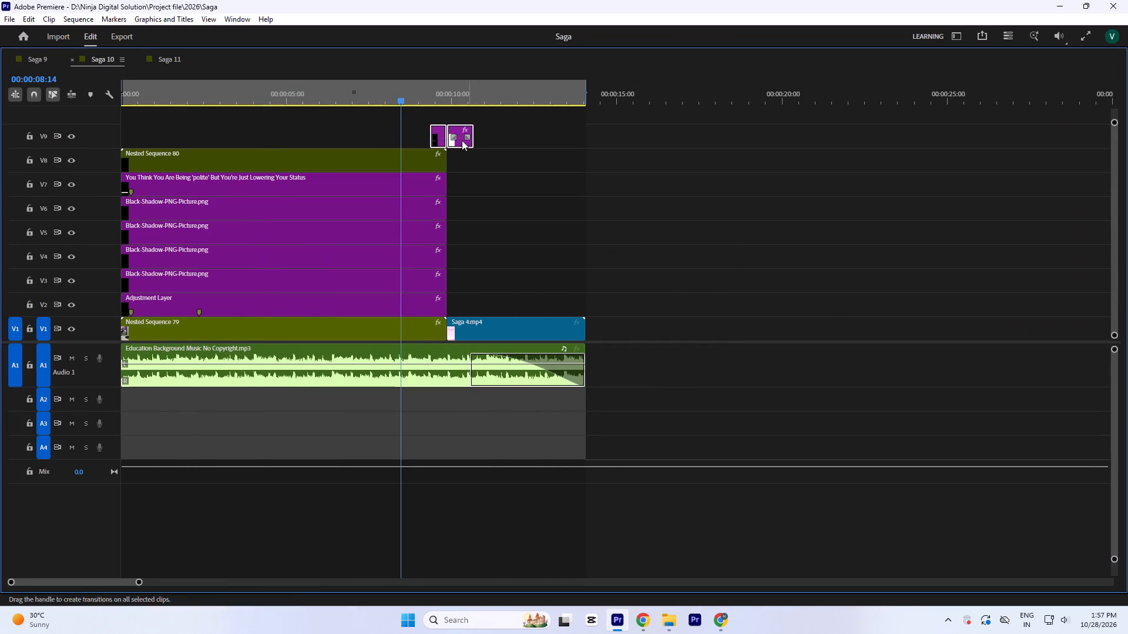
{"action": "key", "text": "ctrl+c"}
{"action": "key", "text": "ctrl+c"}
{"action": "left_click", "coordinate": [180, 61]}
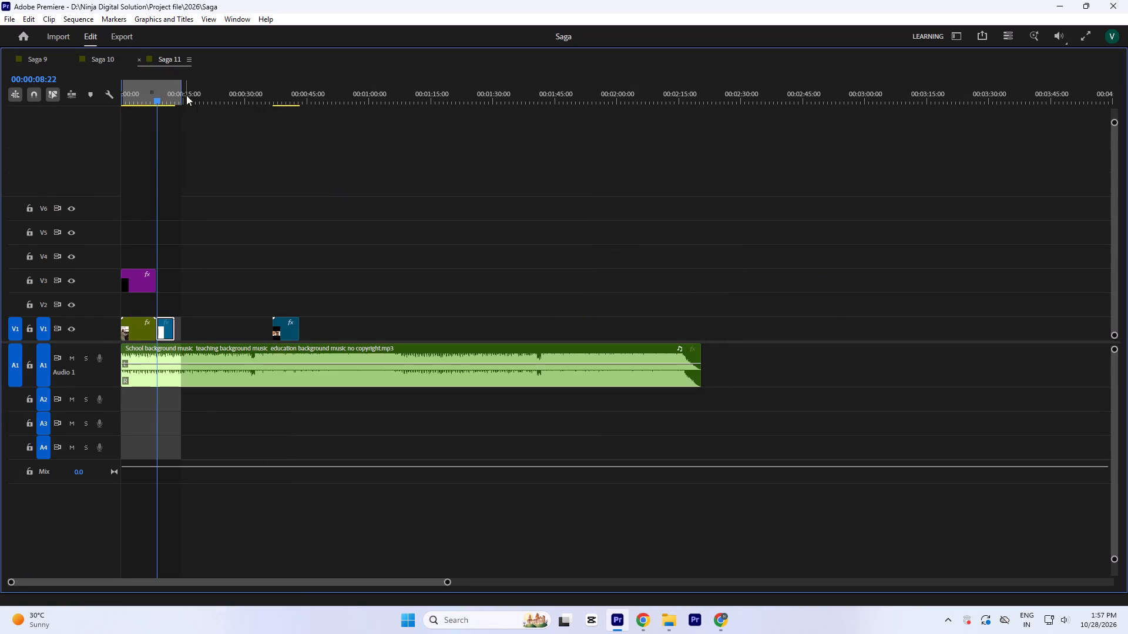
{"action": "left_click", "coordinate": [199, 96]}
{"action": "key", "text": "ctrl+v"}
{"action": "key", "text": "Tab"}
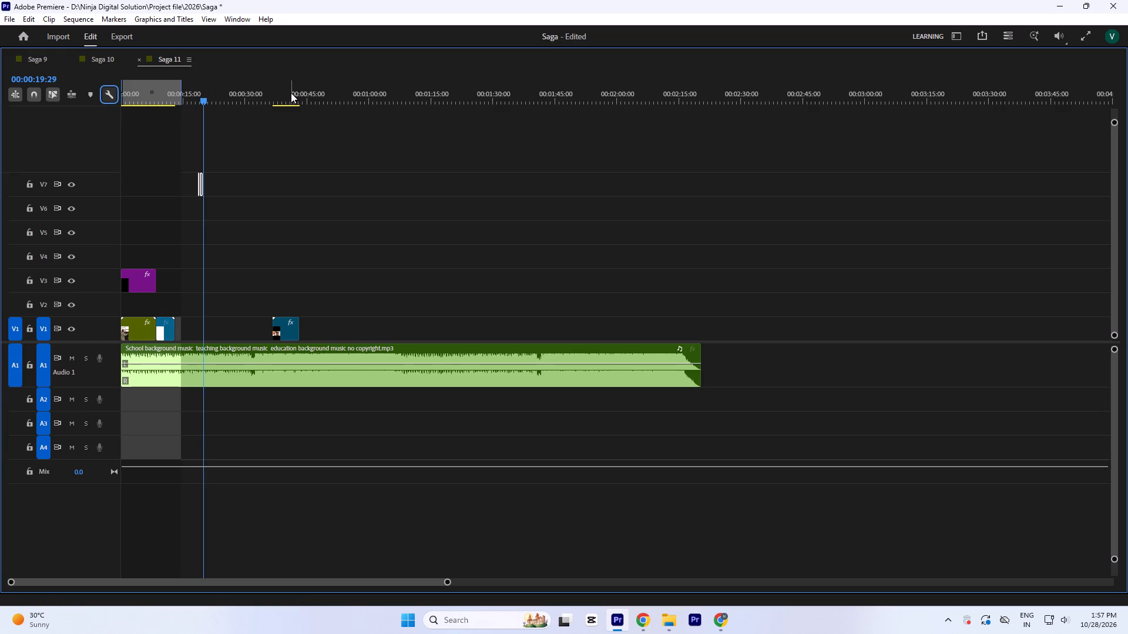
Move the pasted Mister Horse adjustment clips to V4 so they meet at the cut into Saga 4.mp4.
{"action": "left_click", "coordinate": [162, 96]}
{"action": "key", "text": "equal"}
{"action": "key", "text": "equal"}
{"action": "key", "text": "equal"}
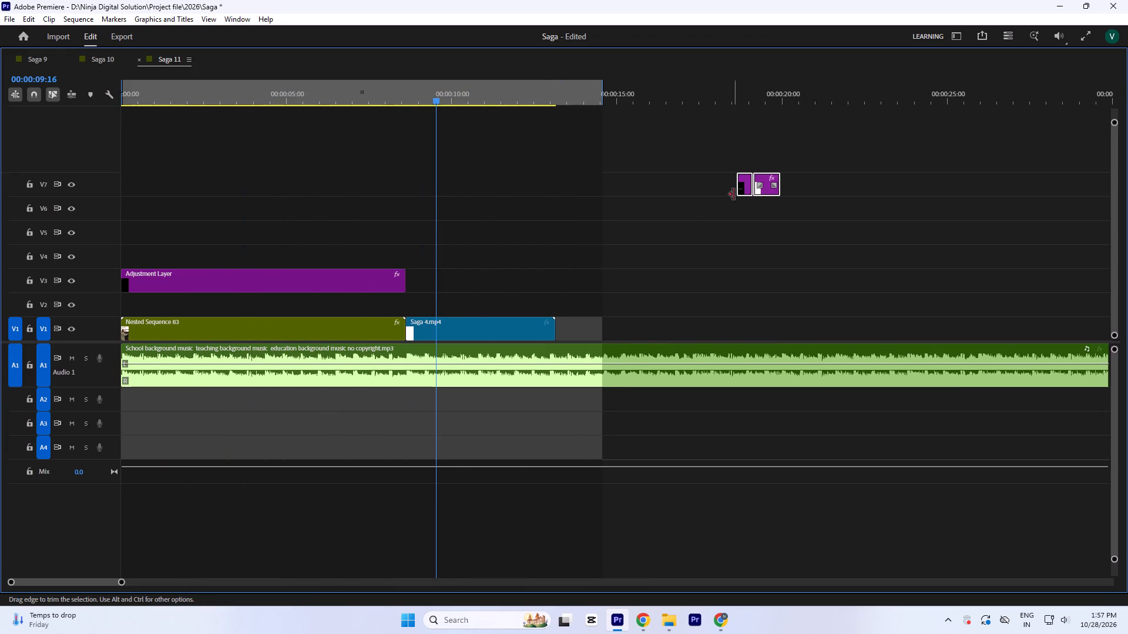
{"action": "left_click_drag", "start_coordinate": [743, 191], "coordinate": [392, 255]}
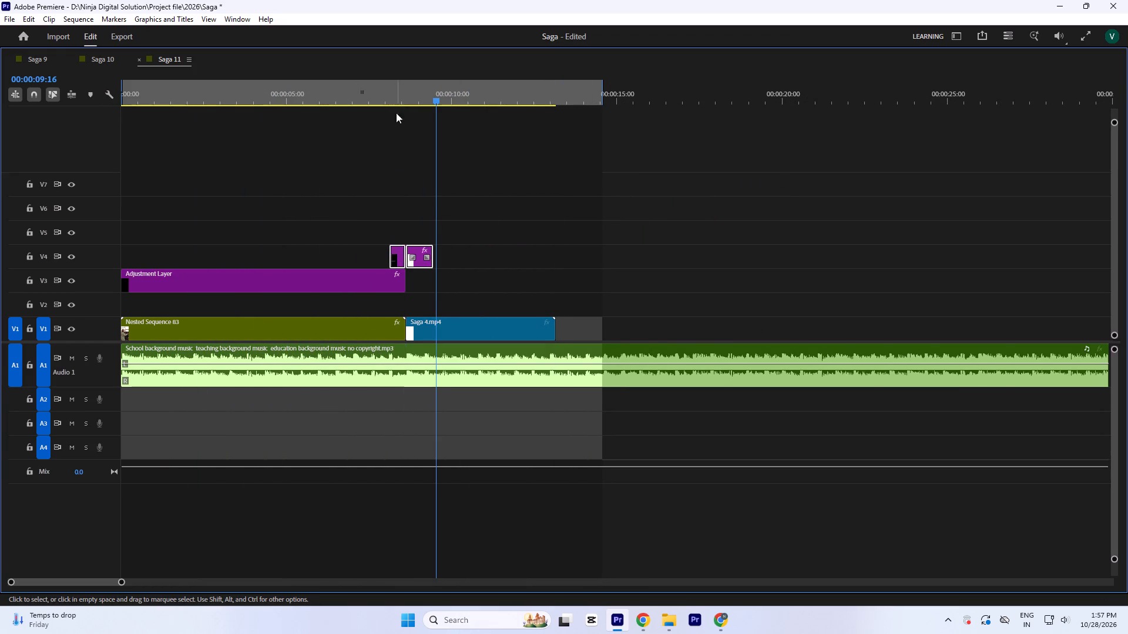
Play from 00:00:07:14 to review the Mister Horse transition into the Saga 4.mp4 quote clip.
{"action": "left_click", "coordinate": [403, 89]}
{"action": "type", "text": "=="}
{"action": "key", "text": "equal"}
{"action": "key", "text": "equal"}
{"action": "key", "text": "equal"}
{"action": "key", "text": "minus"}
{"action": "key", "text": "minus"}
{"action": "left_click", "coordinate": [482, 88]}
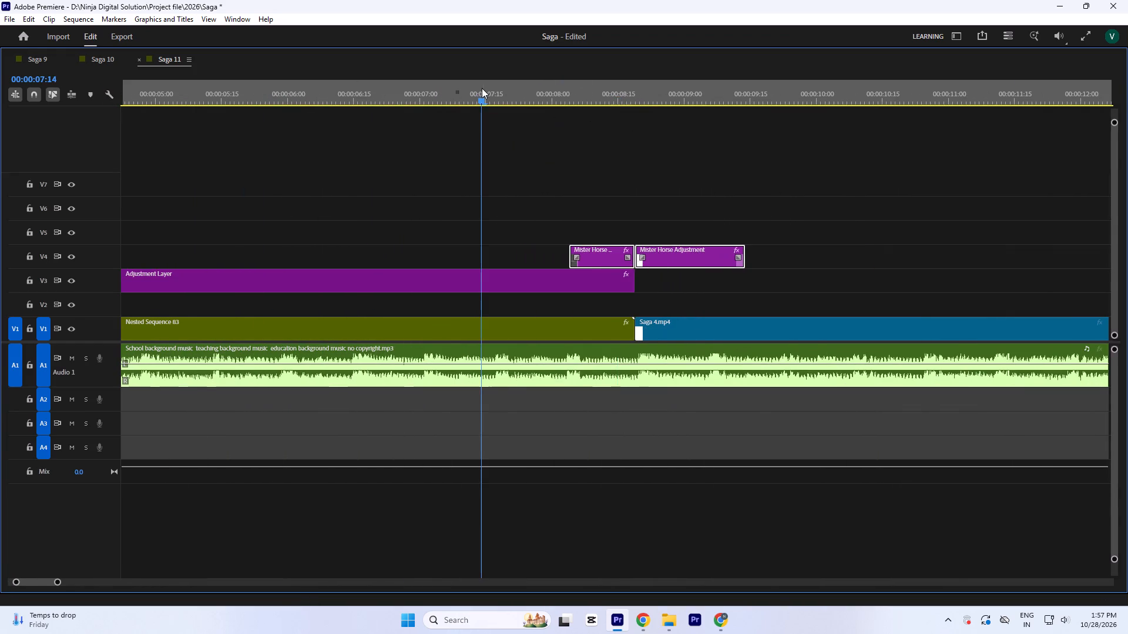
{"action": "type", "text": "`-"}
{"action": "key", "text": "space"}
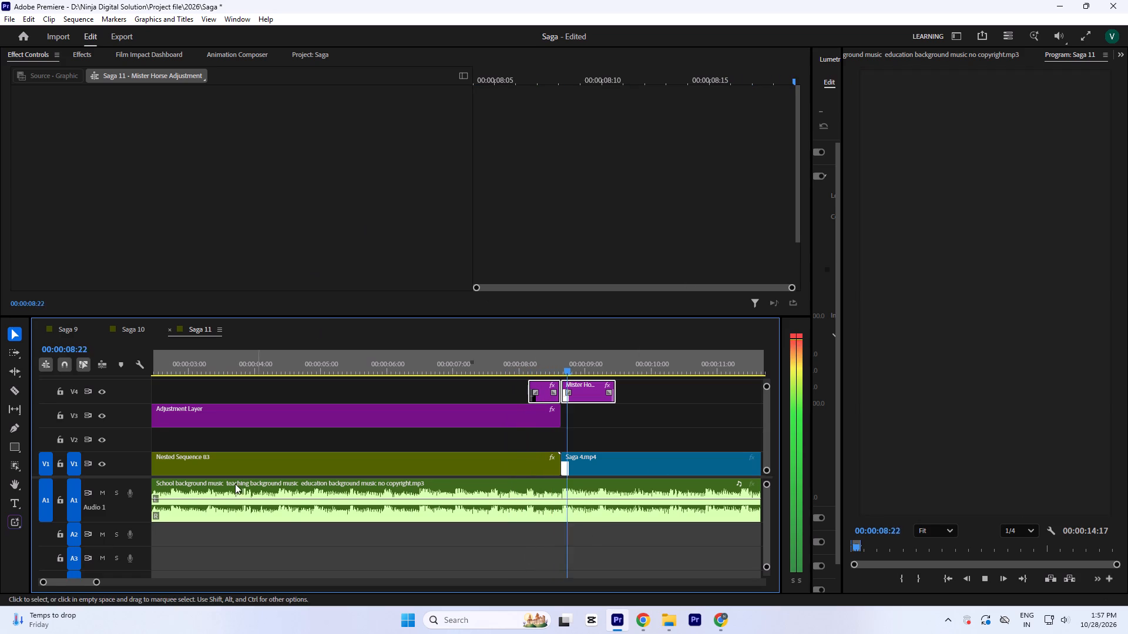
{"action": "key", "text": "minus"}
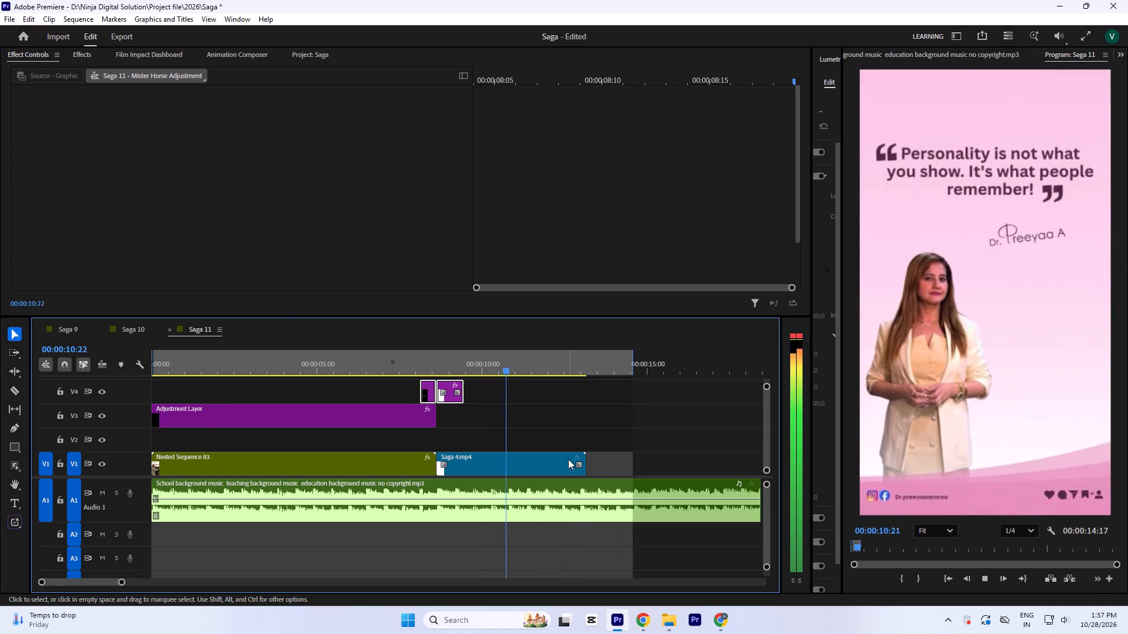
{"action": "type", "text": "`-"}
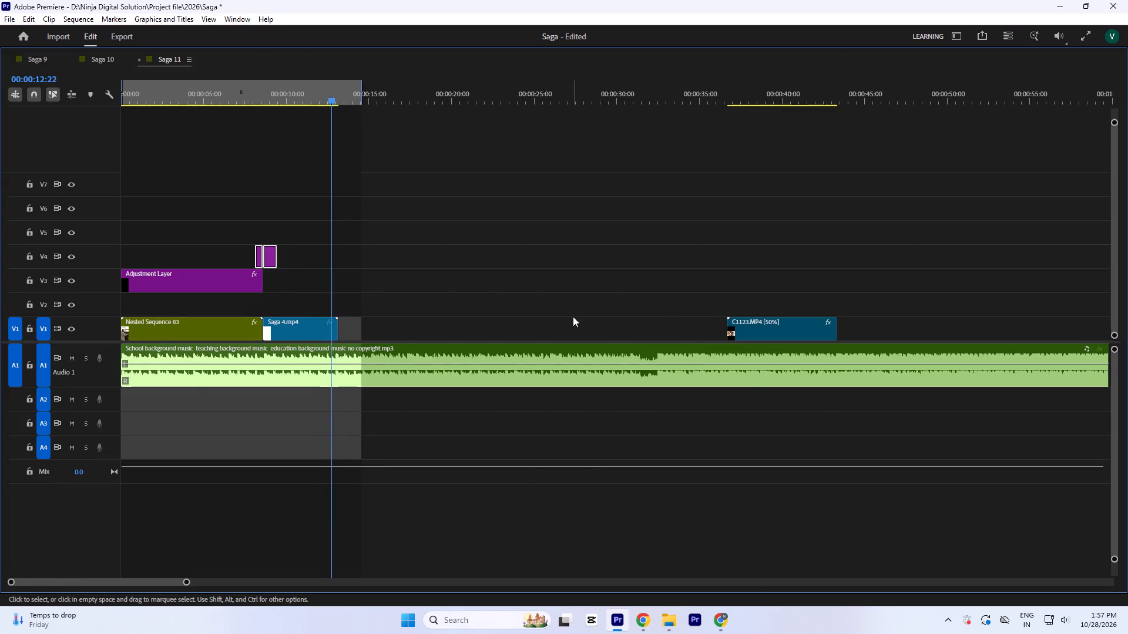
{"action": "key", "text": "space"}
Trim the School background music on A1 to end together with Saga 4.mp4.
{"action": "key", "text": "minus"}
{"action": "key", "text": "minus"}
{"action": "left_click_drag", "start_coordinate": [700, 376], "coordinate": [171, 390]}
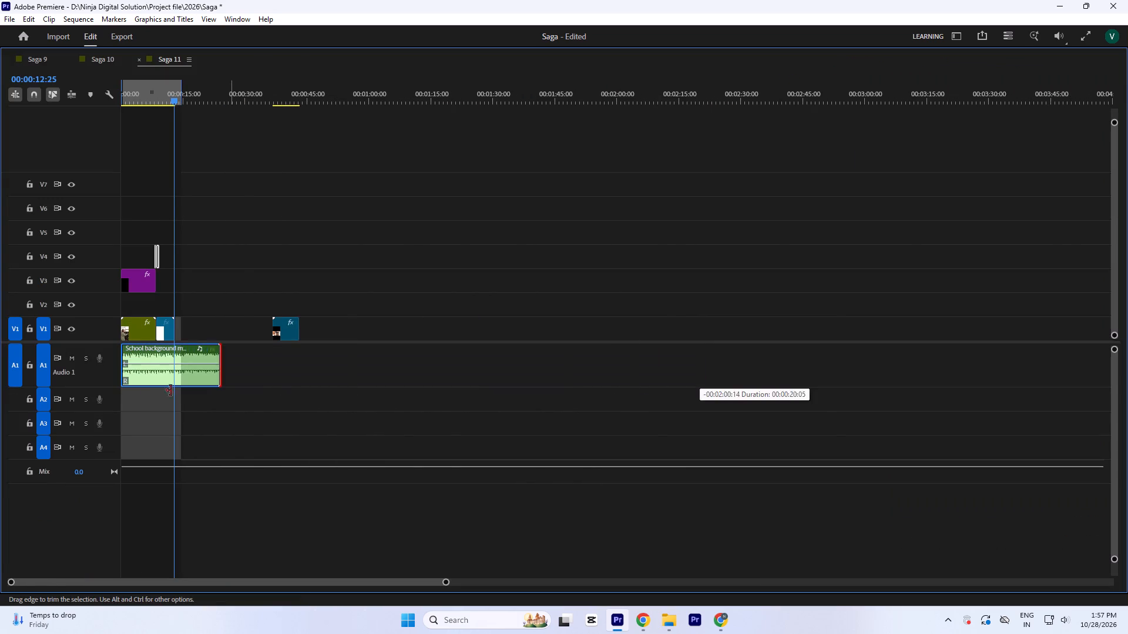
{"action": "left_click_drag", "start_coordinate": [171, 390], "coordinate": [174, 401]}
Apply the default audio transition to the School background music clip and briefly play its ending.
{"action": "key", "text": "equal"}
{"action": "key", "text": "equal"}
{"action": "key", "text": "equal"}
{"action": "key", "text": "equal"}
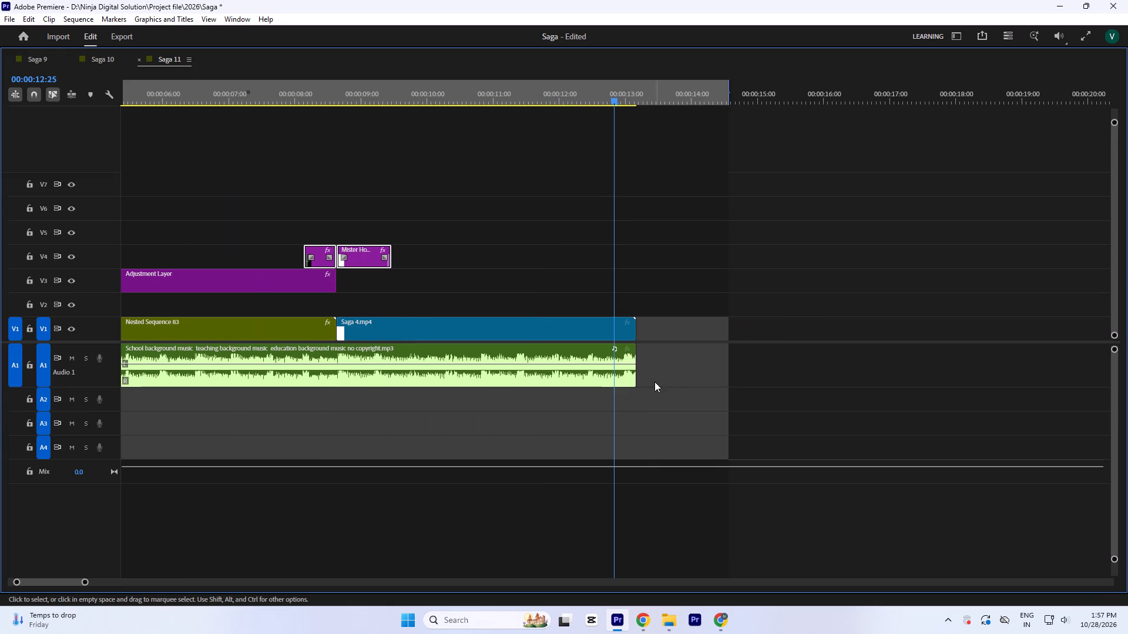
{"action": "left_click", "coordinate": [638, 378]}
{"action": "left_click", "coordinate": [575, 382]}
{"action": "key", "text": "shift+d"}
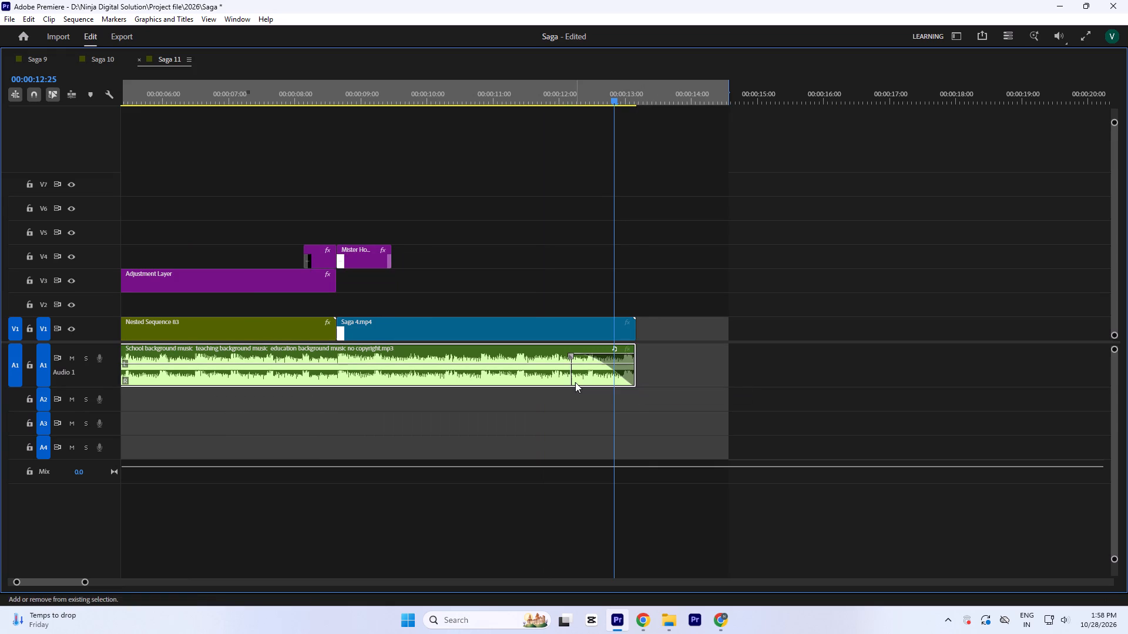
{"action": "key", "text": "space"}
{"action": "key", "text": "space"}
Set the sequence Out point at 00:00:13:04, the end of Saga 4.mp4.
{"action": "key", "text": "equal"}
{"action": "key", "text": "equal"}
{"action": "left_click_drag", "start_coordinate": [644, 89], "coordinate": [660, 100]}
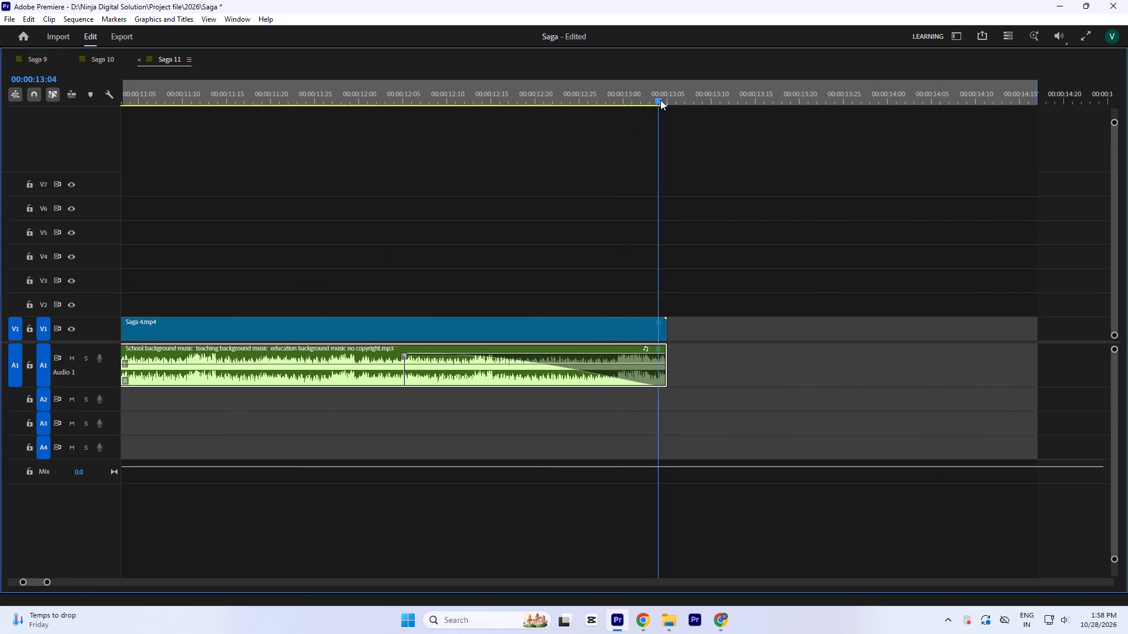
{"action": "left_click_drag", "start_coordinate": [660, 100], "coordinate": [662, 107]}
{"action": "key", "text": "o"}
Lengthen the music's closing fade so it starts at about 00:00:11:10.
{"action": "key", "text": "minus"}
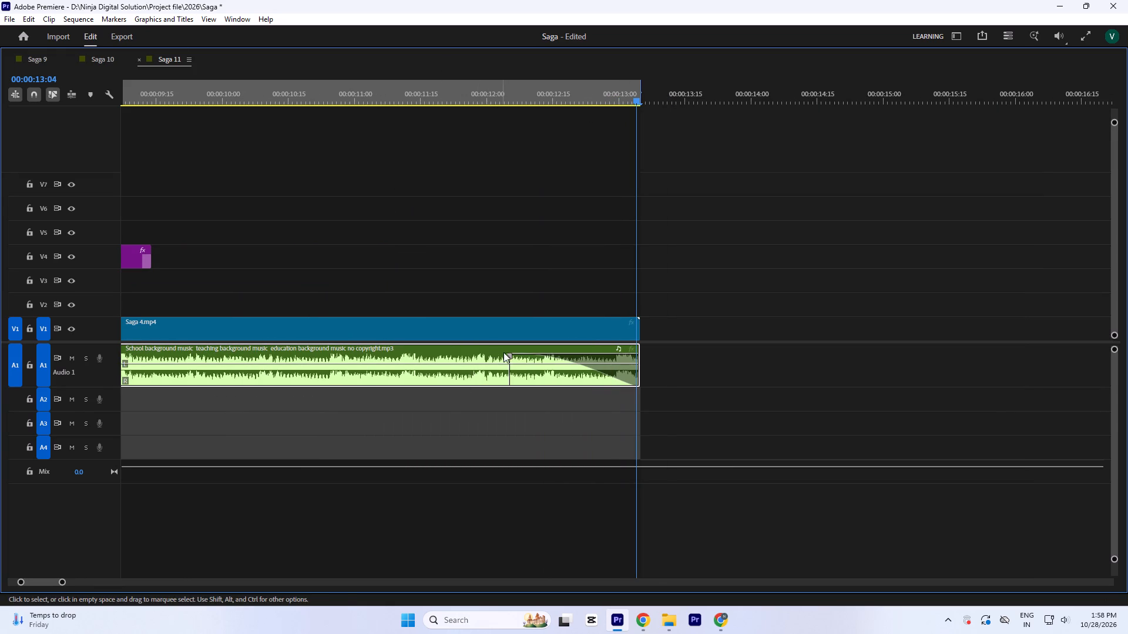
{"action": "left_click_drag", "start_coordinate": [509, 355], "coordinate": [393, 357]}
Delete the audio transition at the beginning of the School background music and save the project.
{"action": "key", "text": "minus"}
{"action": "key", "text": "Return"}
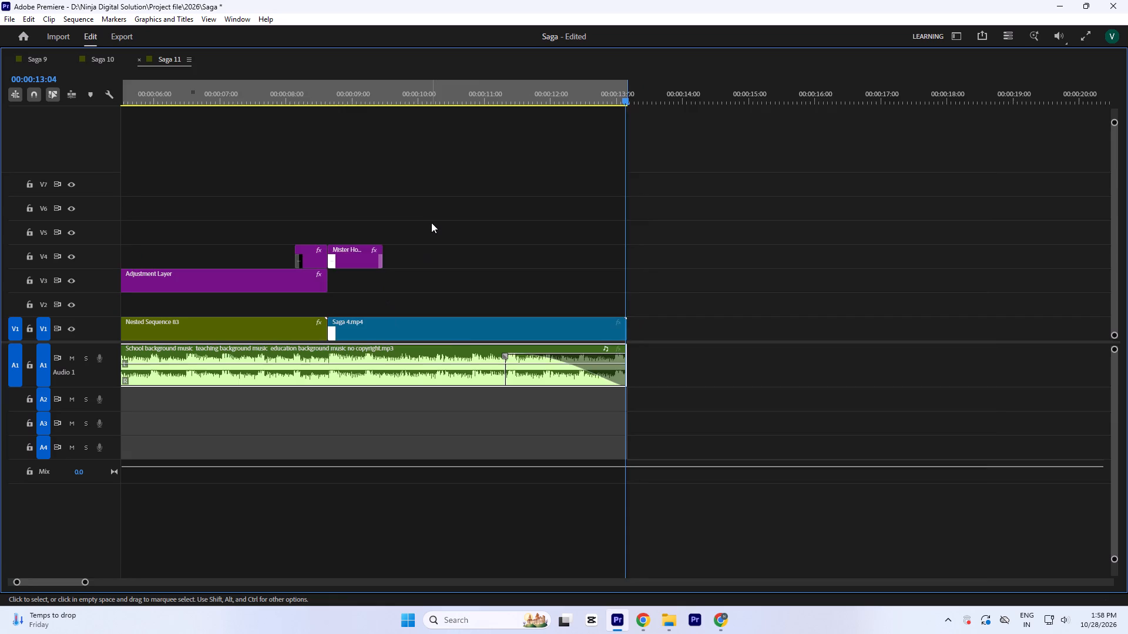
{"action": "key", "text": "space"}
{"action": "left_click", "coordinate": [135, 369]}
{"action": "key", "text": "Delete"}
{"action": "key", "text": "ctrl+s"}
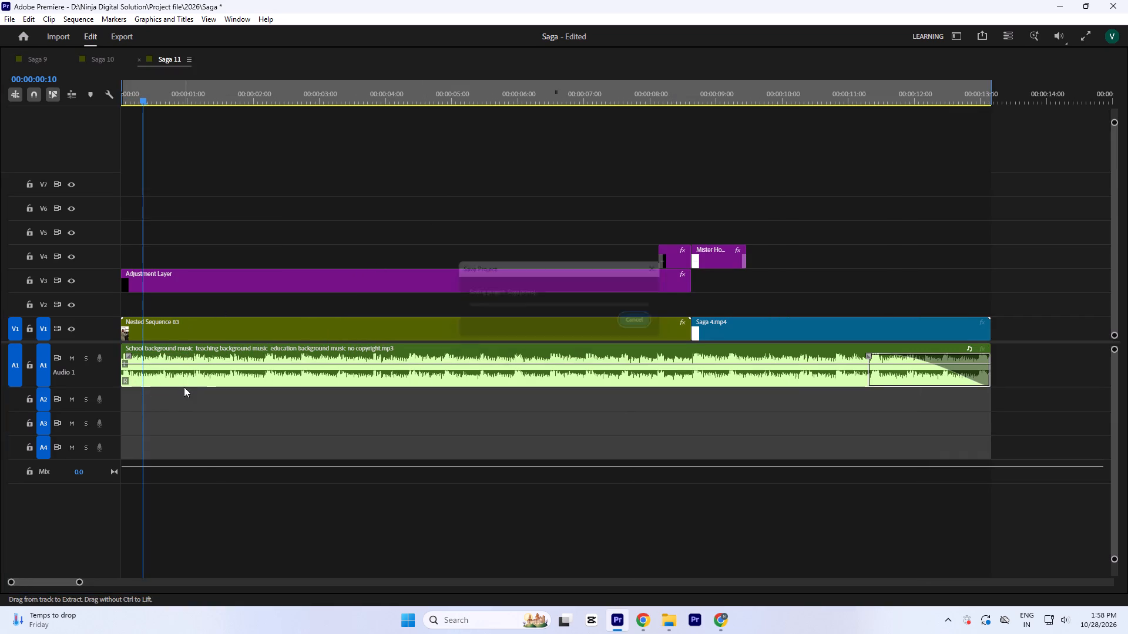
Play Saga 11 from the beginning to review the stabilized bookshelf shot.
{"action": "left_click_drag", "start_coordinate": [155, 88], "coordinate": [61, 115]}
{"action": "key", "text": "Return"}
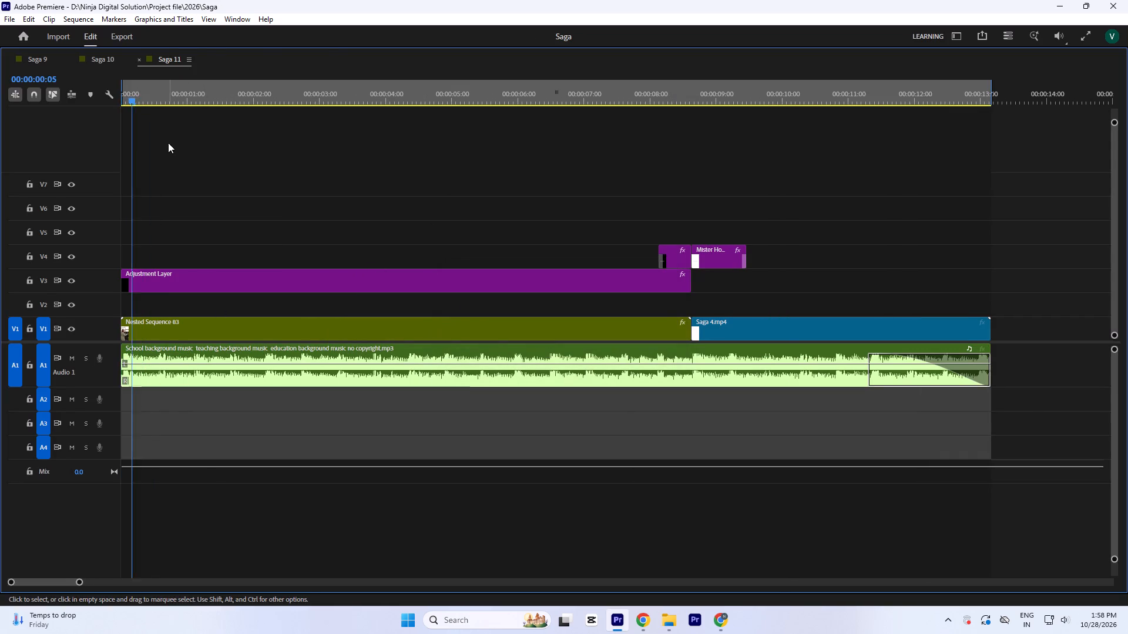
{"action": "type", "text": "`-"}
{"action": "key", "text": "minus"}
{"action": "key", "text": "minus"}
{"action": "key", "text": "space"}
{"action": "key", "text": "equal"}
{"action": "key", "text": "equal"}
{"action": "left_click_drag", "start_coordinate": [179, 375], "coordinate": [176, 378]}
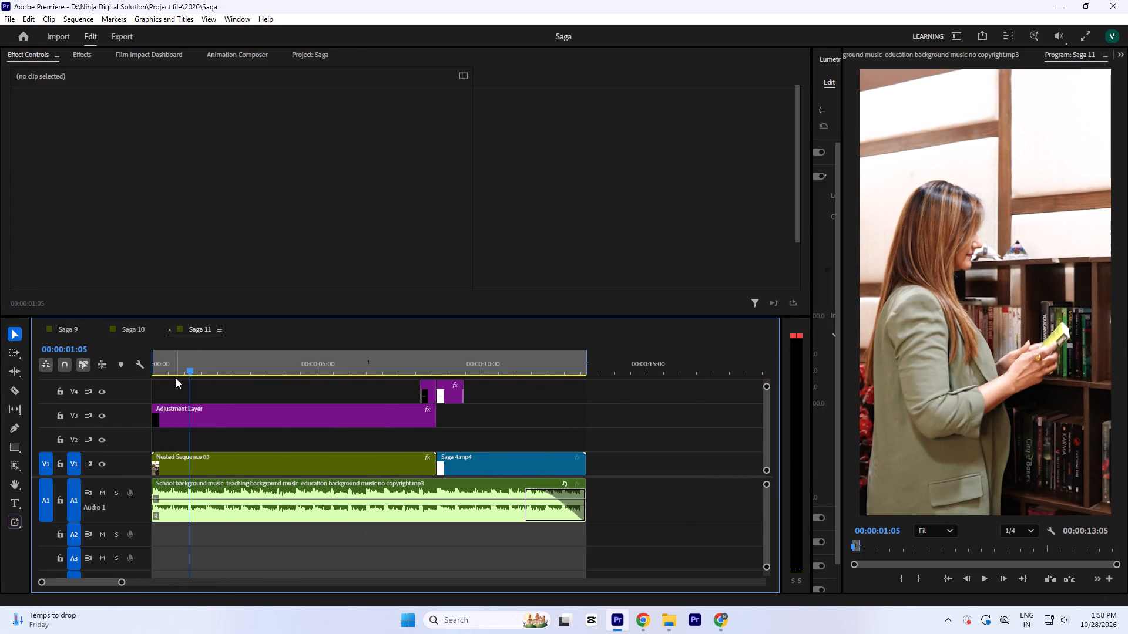
{"action": "left_click_drag", "start_coordinate": [176, 378], "coordinate": [124, 391]}
{"action": "key", "text": "space"}
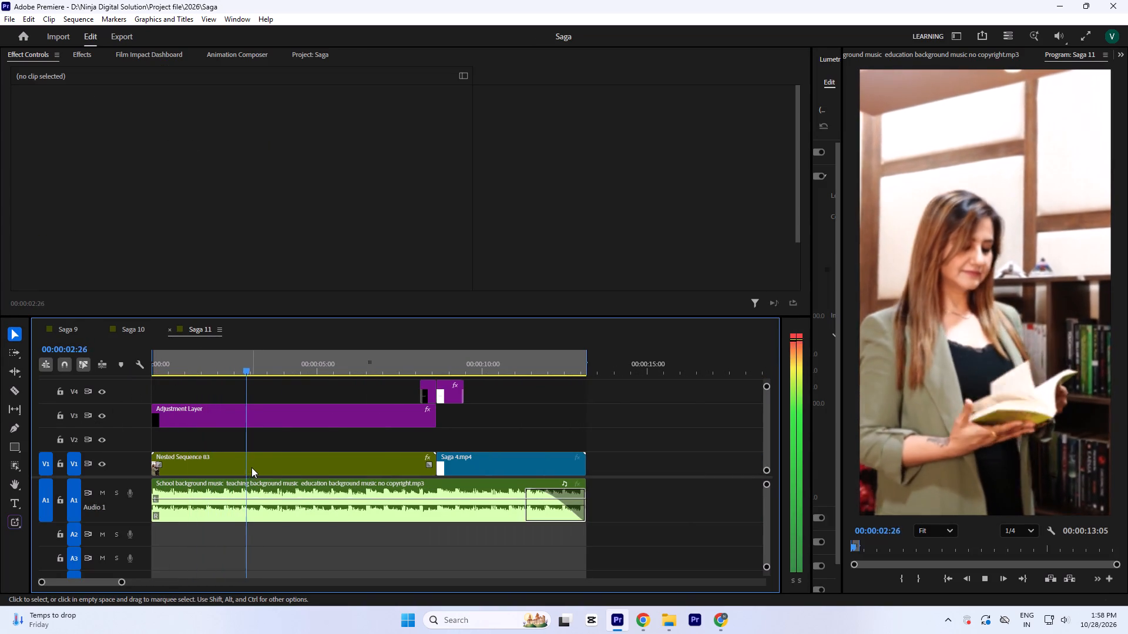
{"action": "key", "text": "space"}
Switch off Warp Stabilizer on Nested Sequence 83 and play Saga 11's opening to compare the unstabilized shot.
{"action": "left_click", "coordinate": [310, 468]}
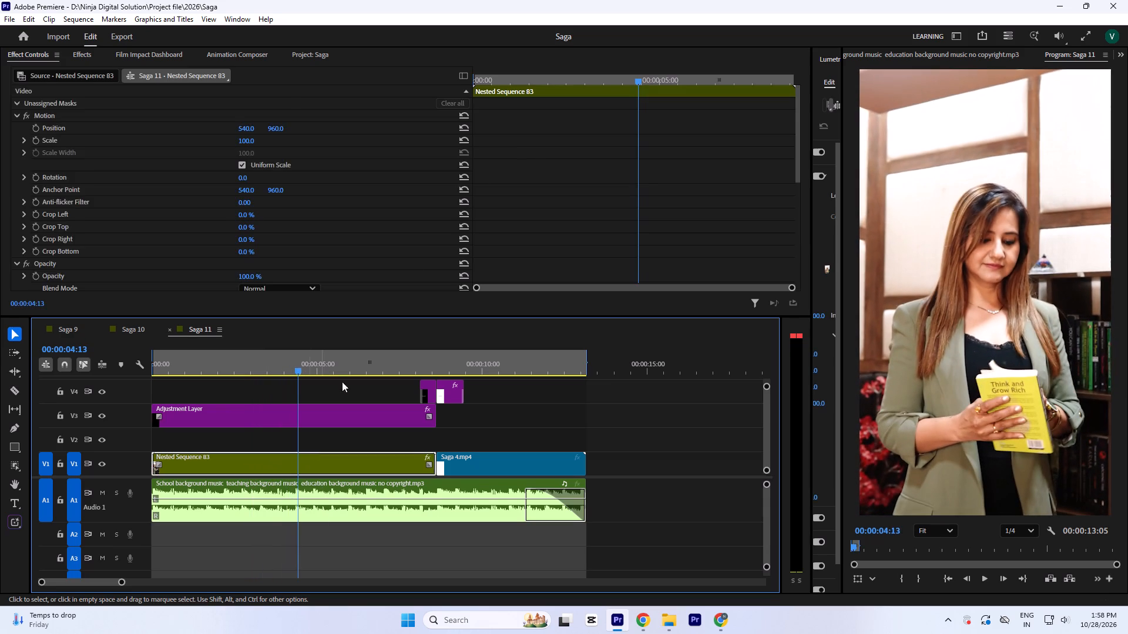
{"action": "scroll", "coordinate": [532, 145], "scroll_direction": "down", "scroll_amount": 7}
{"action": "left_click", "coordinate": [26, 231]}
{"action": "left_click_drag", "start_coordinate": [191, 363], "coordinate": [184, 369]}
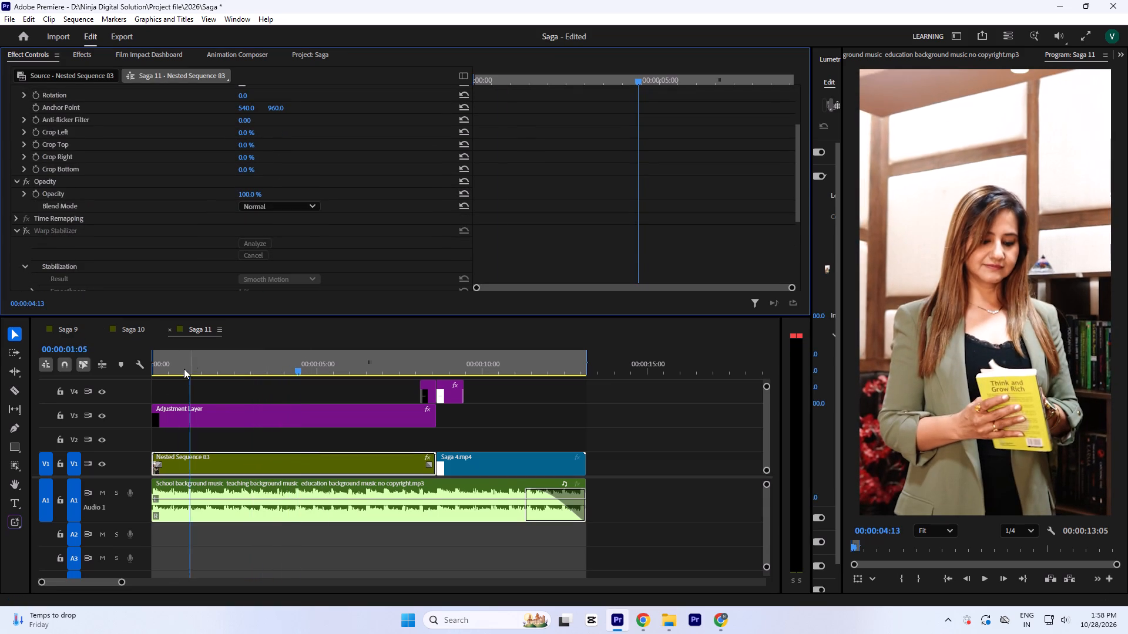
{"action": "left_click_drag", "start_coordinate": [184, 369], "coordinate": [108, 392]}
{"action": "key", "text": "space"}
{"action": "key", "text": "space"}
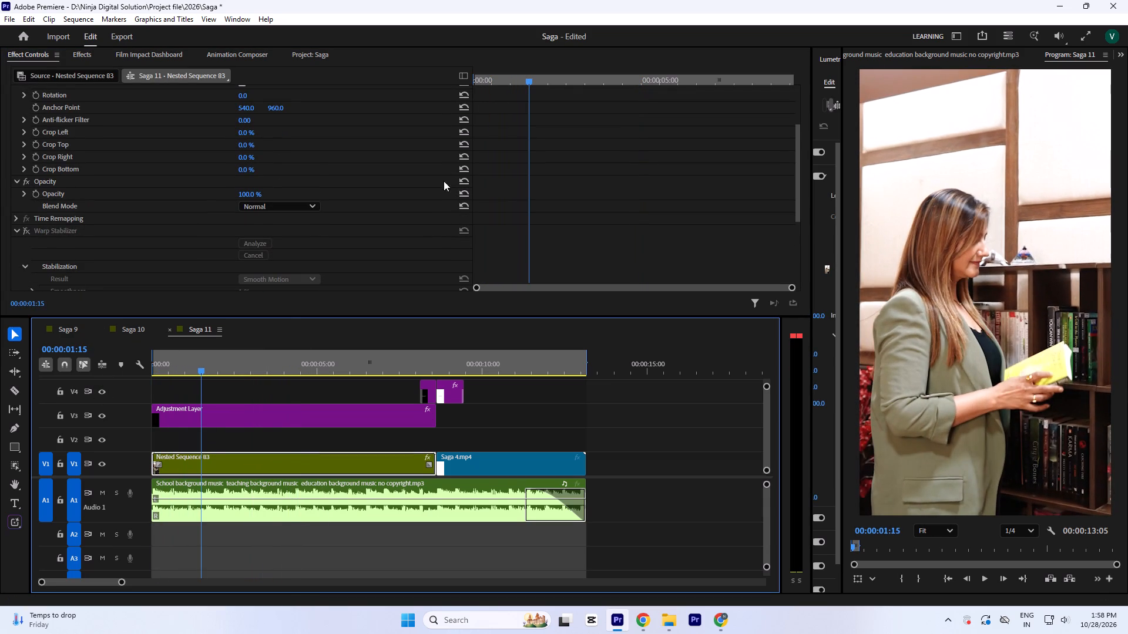
Switch Warp Stabilizer back on for Nested Sequence 83 and analyze the clip again.
{"action": "scroll", "coordinate": [451, 179], "scroll_direction": "down", "scroll_amount": 3}
{"action": "left_click", "coordinate": [24, 195]}
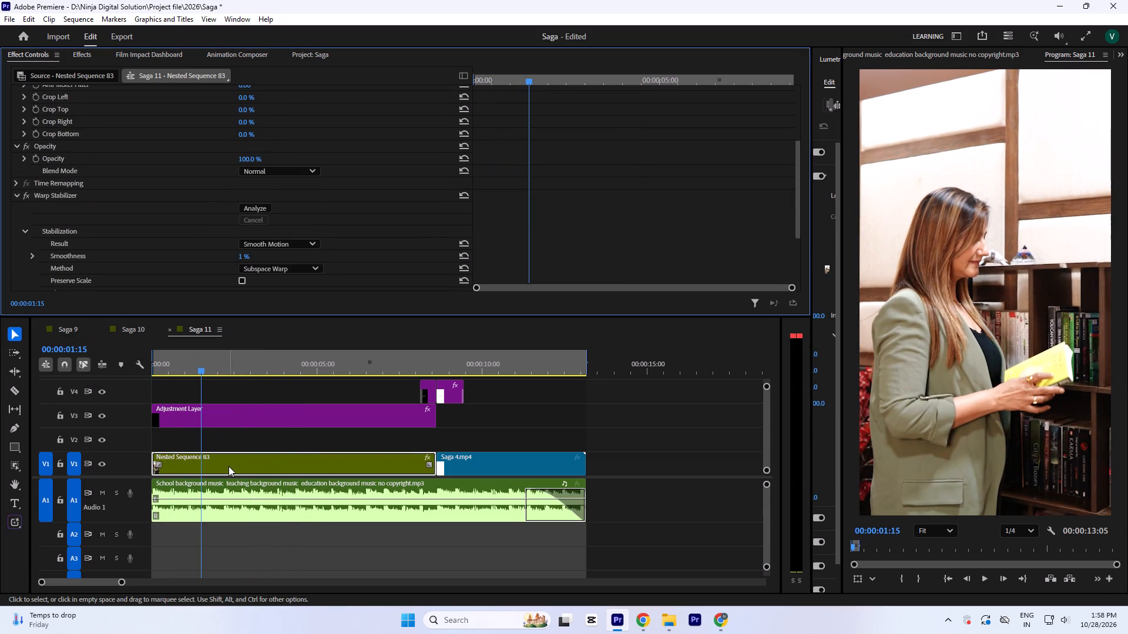
{"action": "left_click", "coordinate": [251, 208]}
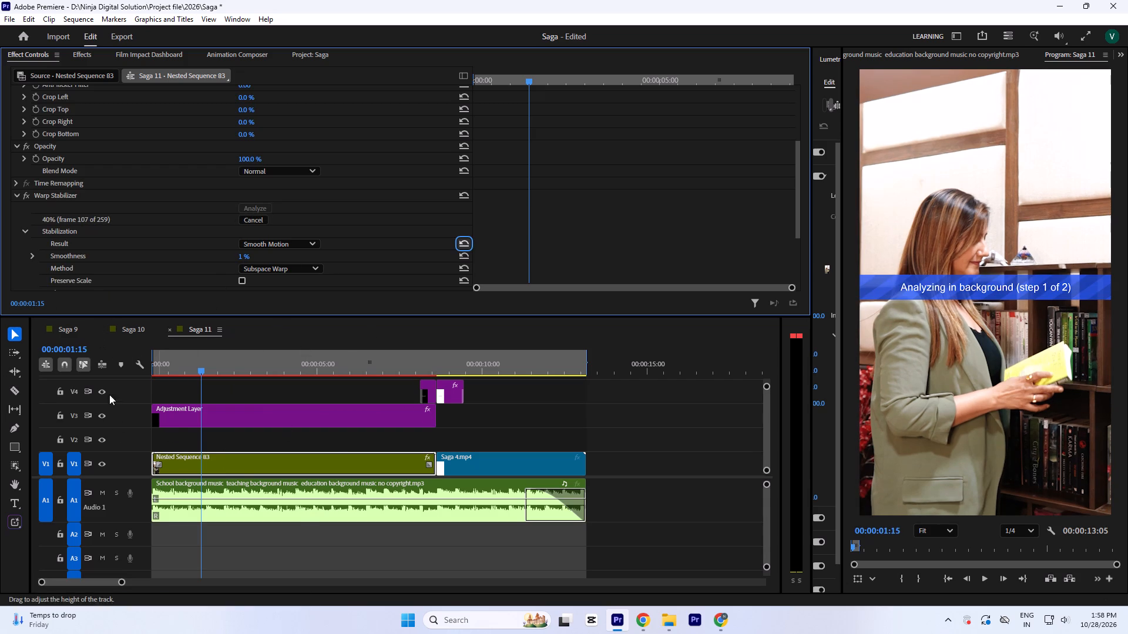
Play Saga 11 from the beginning and replay the quote end clip to review the stabilized shot and the music fade.
{"action": "left_click", "coordinate": [263, 366]}
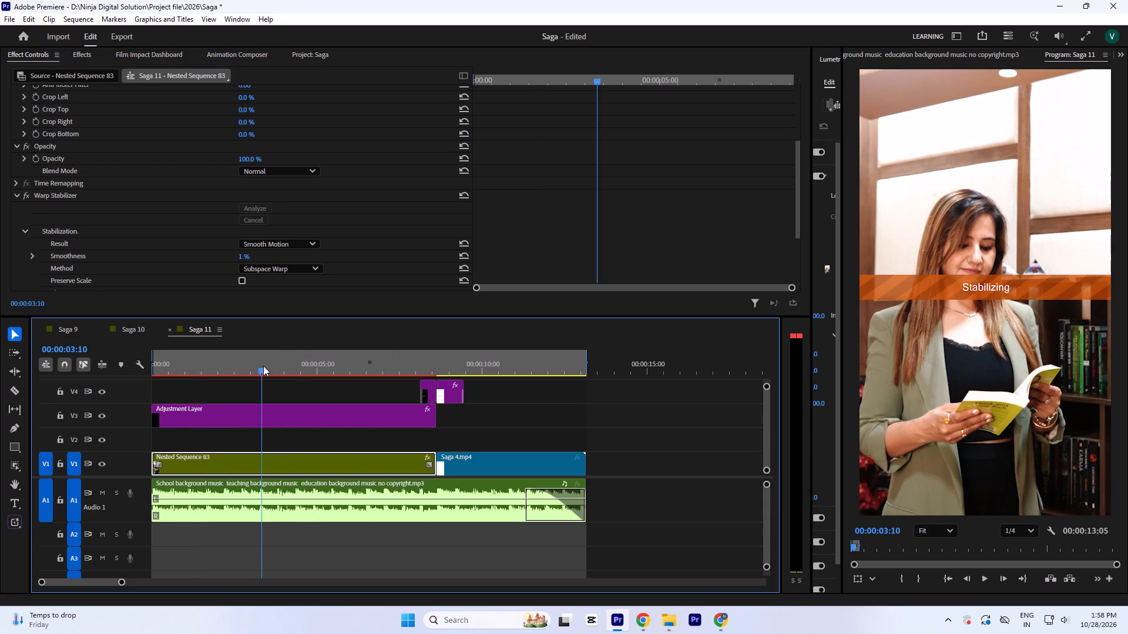
{"action": "left_click", "coordinate": [329, 356]}
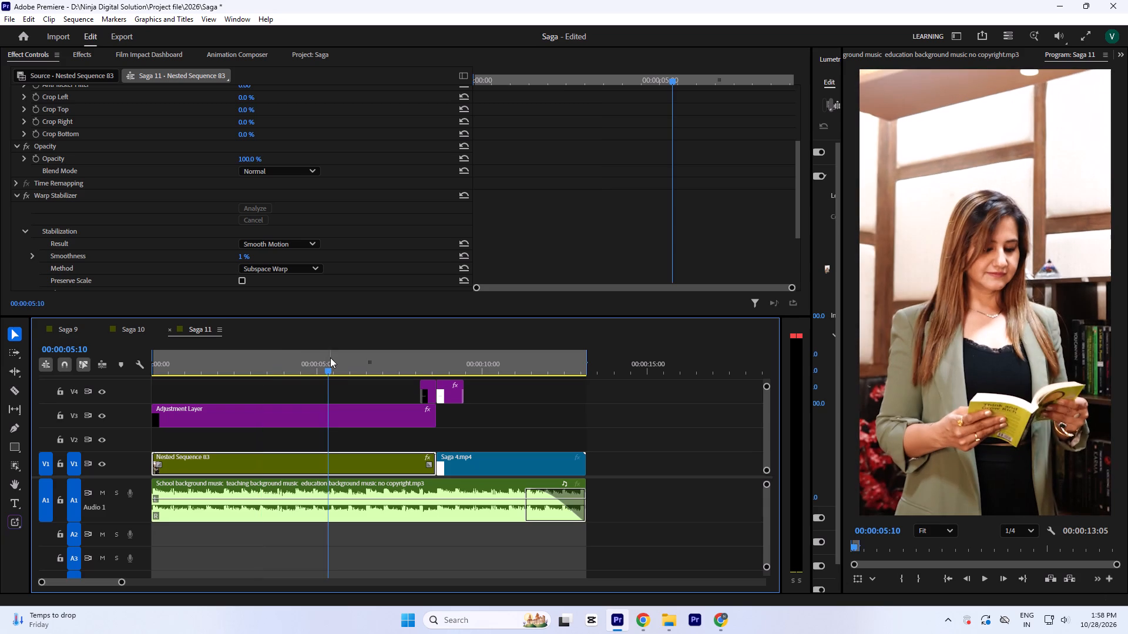
{"action": "left_click_drag", "start_coordinate": [340, 359], "coordinate": [105, 387]}
{"action": "key", "text": "space"}
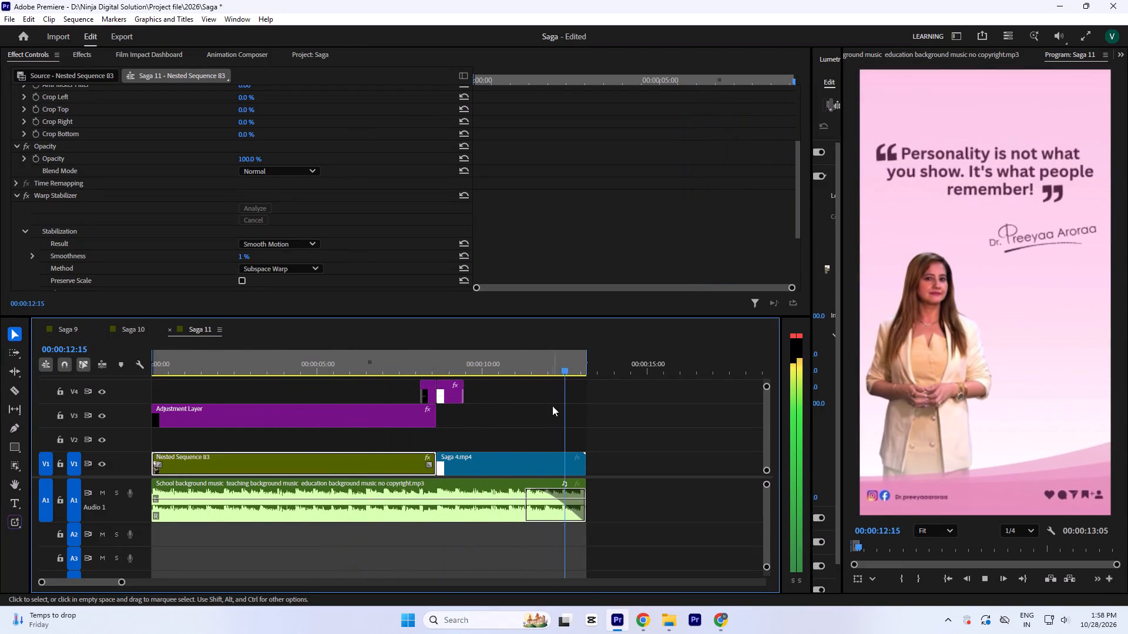
{"action": "key", "text": "space"}
{"action": "left_click_drag", "start_coordinate": [533, 367], "coordinate": [549, 404]}
{"action": "left_click_drag", "start_coordinate": [615, 507], "coordinate": [582, 464]}
{"action": "left_click", "coordinate": [435, 359]}
{"action": "key", "text": "space"}
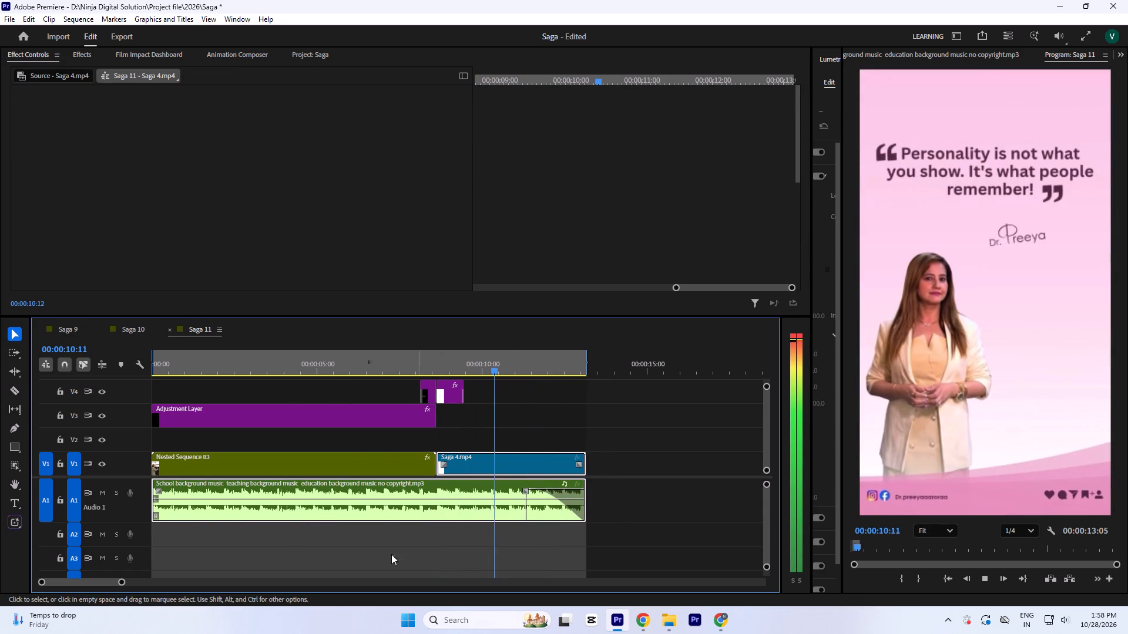
{"action": "key", "text": "space"}
{"action": "key", "text": "space"}
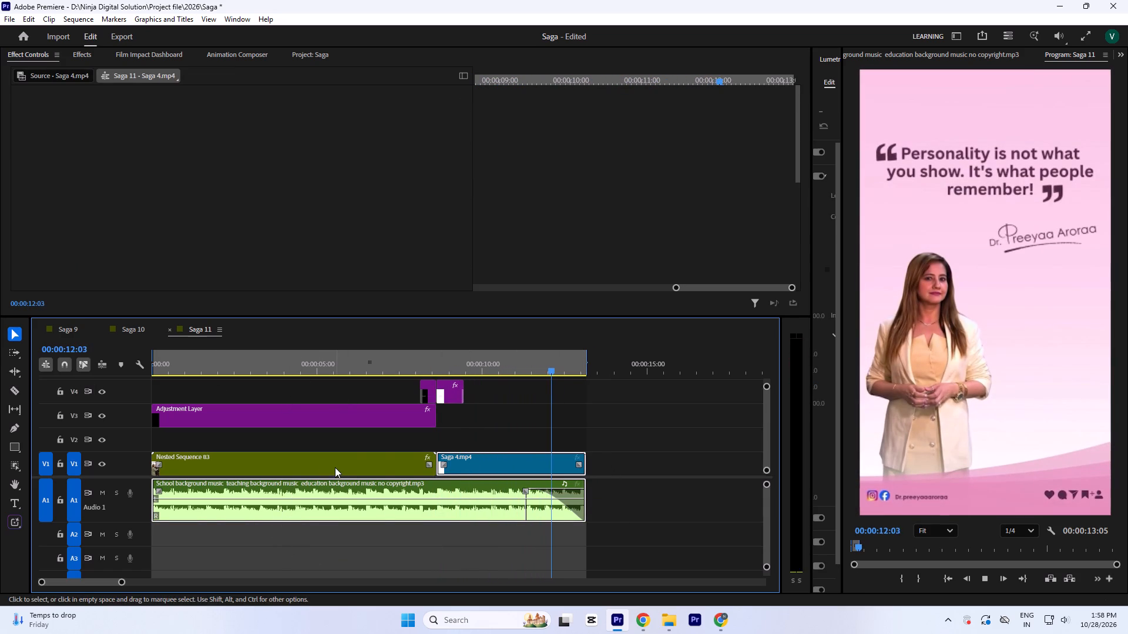
{"action": "key", "text": "space"}
{"action": "key", "text": "Return"}
{"action": "key", "text": "minus"}
{"action": "key", "text": "minus"}
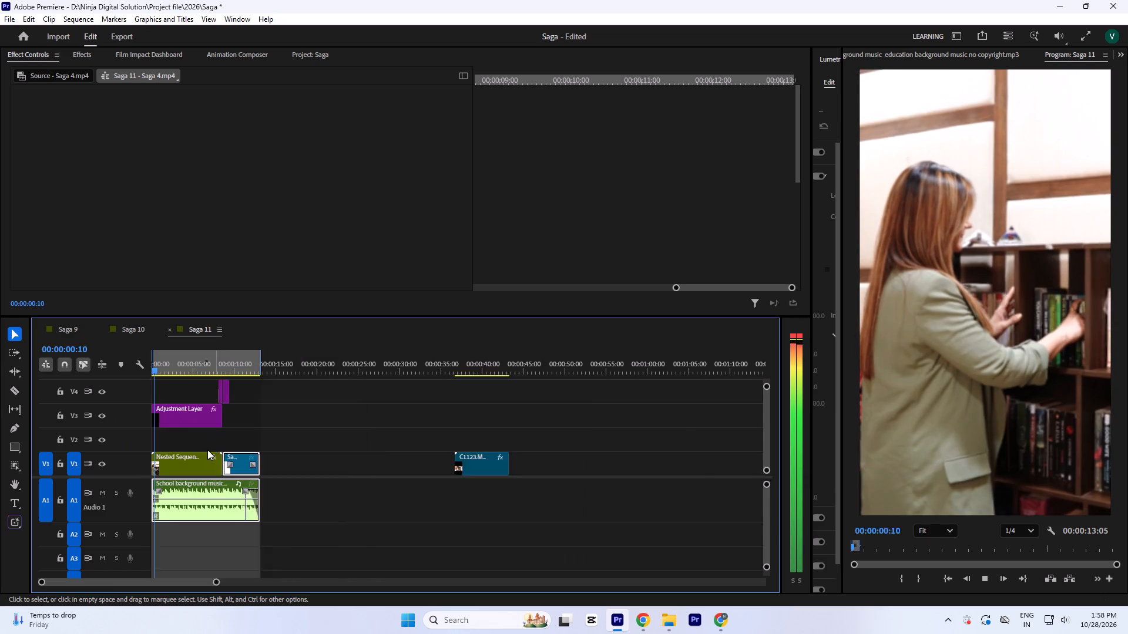
{"action": "key", "text": "equal"}
{"action": "key", "text": "equal"}
{"action": "key", "text": "space"}
Save the project and copy Saga 10's hook title, four black shadow overlays and Nested Sequence 80 from tracks V3 to V8.
{"action": "left_click", "coordinate": [130, 331]}
{"action": "key", "text": "minus"}
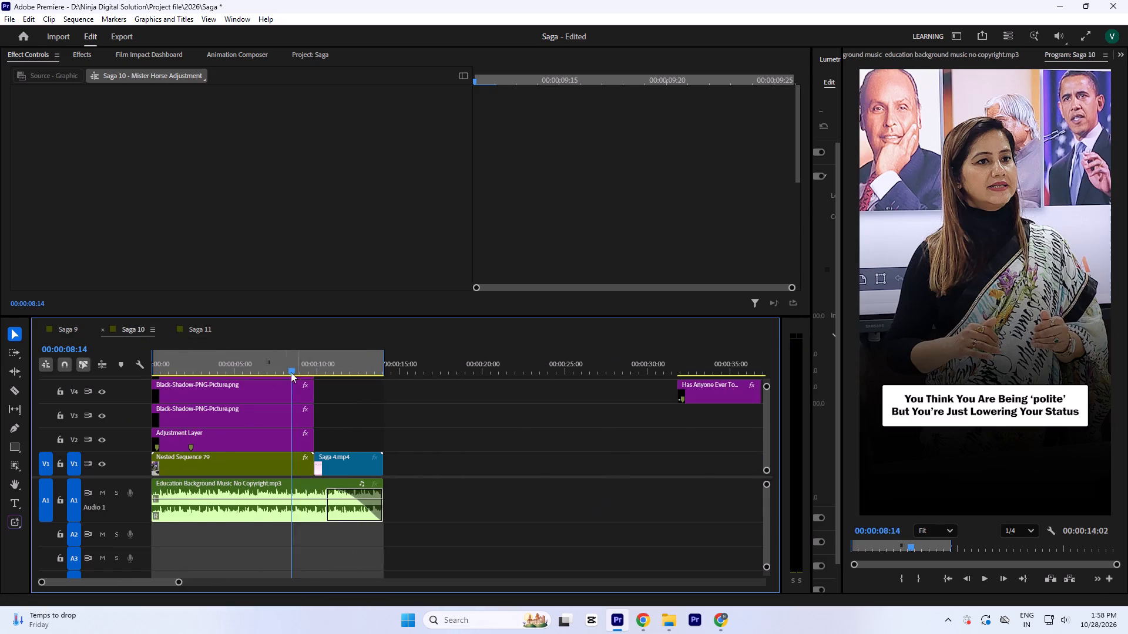
{"action": "left_click", "coordinate": [265, 359]}
{"action": "key", "text": "ctrl+s"}
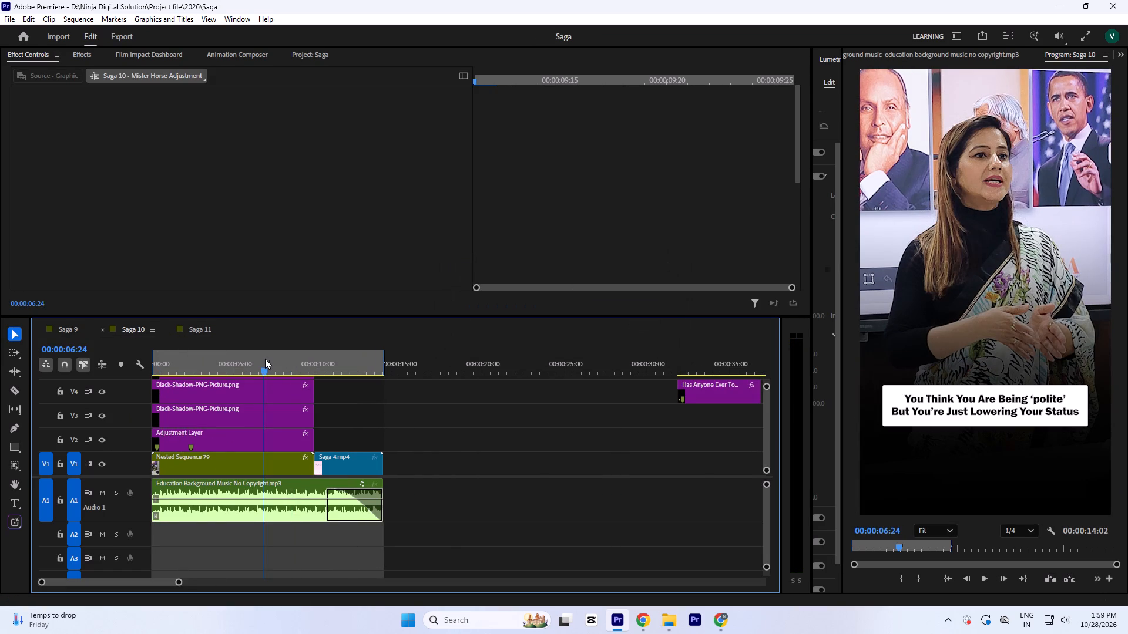
{"action": "key", "text": "grave"}
{"action": "key", "text": "equal"}
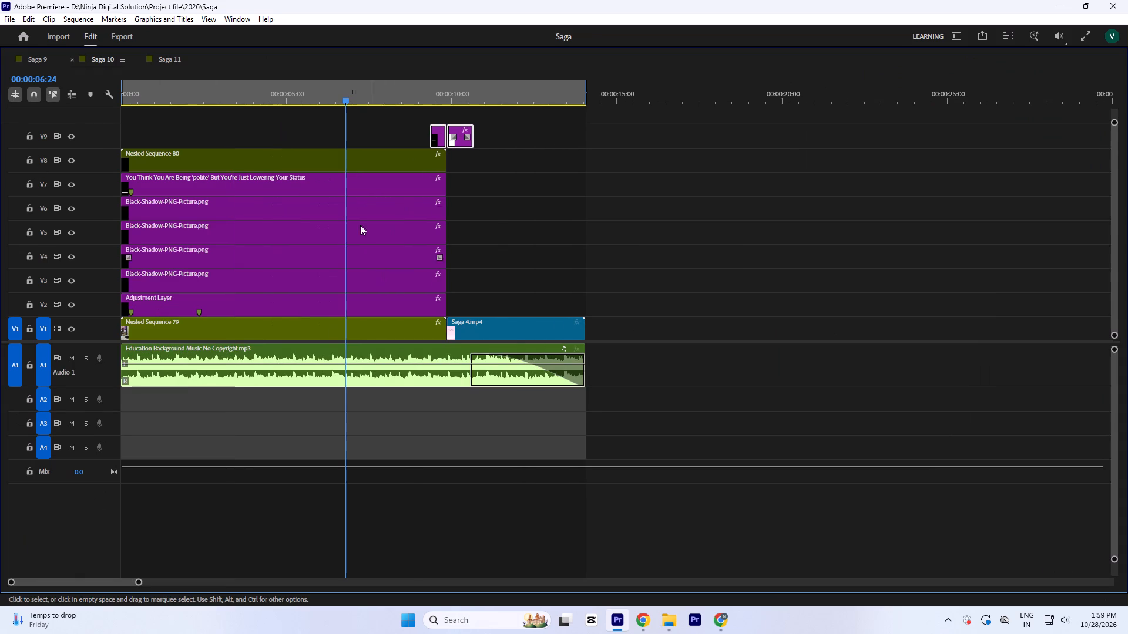
{"action": "left_click_drag", "start_coordinate": [387, 118], "coordinate": [389, 289]}
{"action": "key", "text": "ctrl+c"}
{"action": "key", "text": "ctrl+c"}
Move the adjustment layer in Saga 11 down from track V3 to V2, directly above Nested Sequence 83.
{"action": "left_click", "coordinate": [186, 58]}
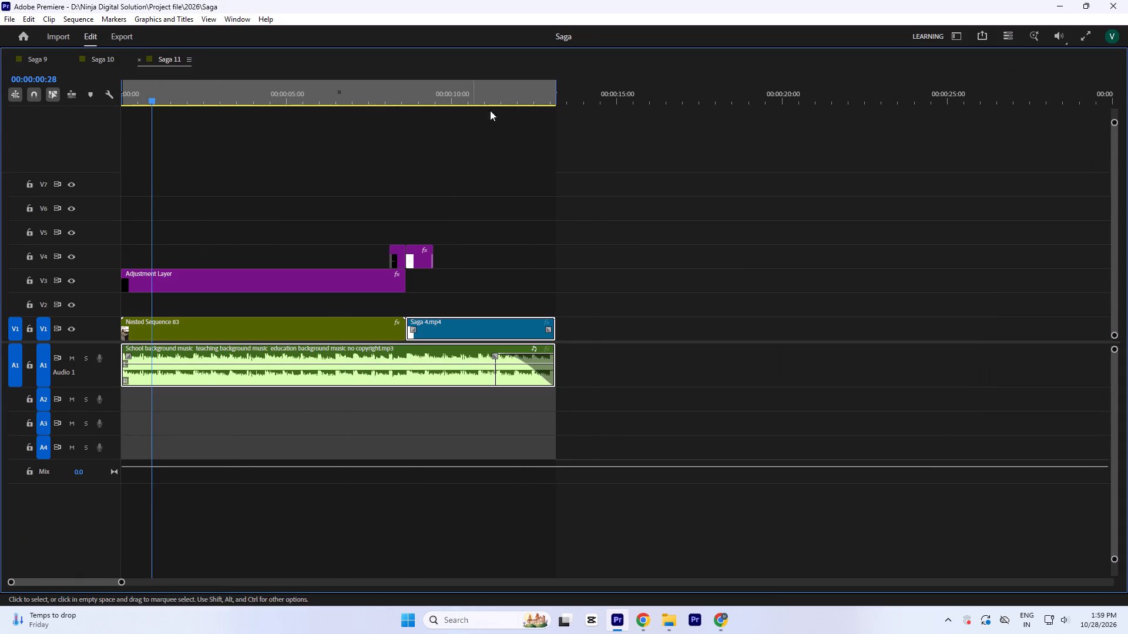
{"action": "left_click", "coordinate": [610, 89]}
{"action": "left_click_drag", "start_coordinate": [350, 286], "coordinate": [351, 301]}
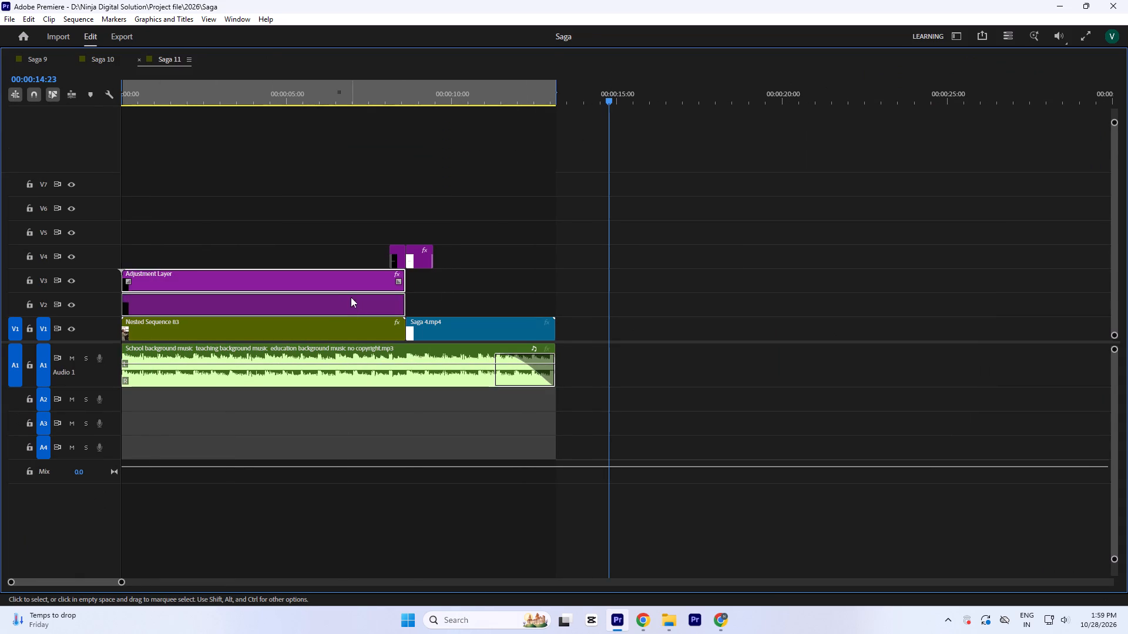
Paste the copied Saga 10 title, shadow and nested clips into Saga 11 at 00:00:16:18, past the quote clip.
{"action": "left_click", "coordinate": [268, 77]}
{"action": "left_click", "coordinate": [670, 94]}
{"action": "key", "text": "ctrl+v"}
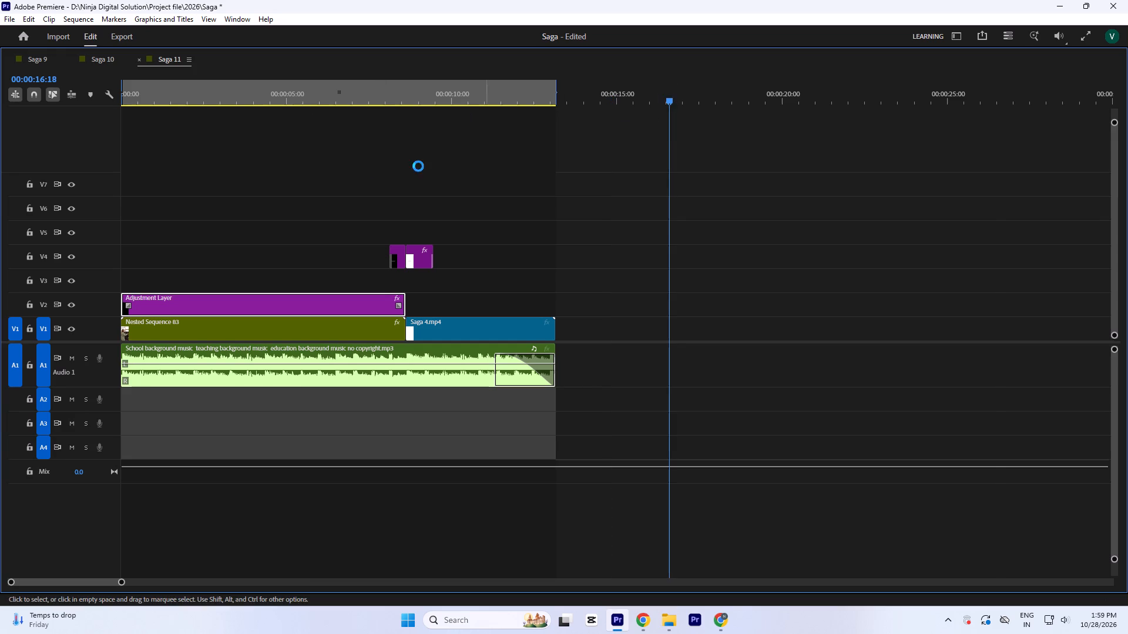
Select Saga 11's adjustment layer with the playhead at 00:00:05:00 and widen Lumetri Color to show its Creative settings.
{"action": "left_click", "coordinate": [288, 83]}
{"action": "left_click", "coordinate": [296, 295]}
{"action": "key", "text": "grave"}
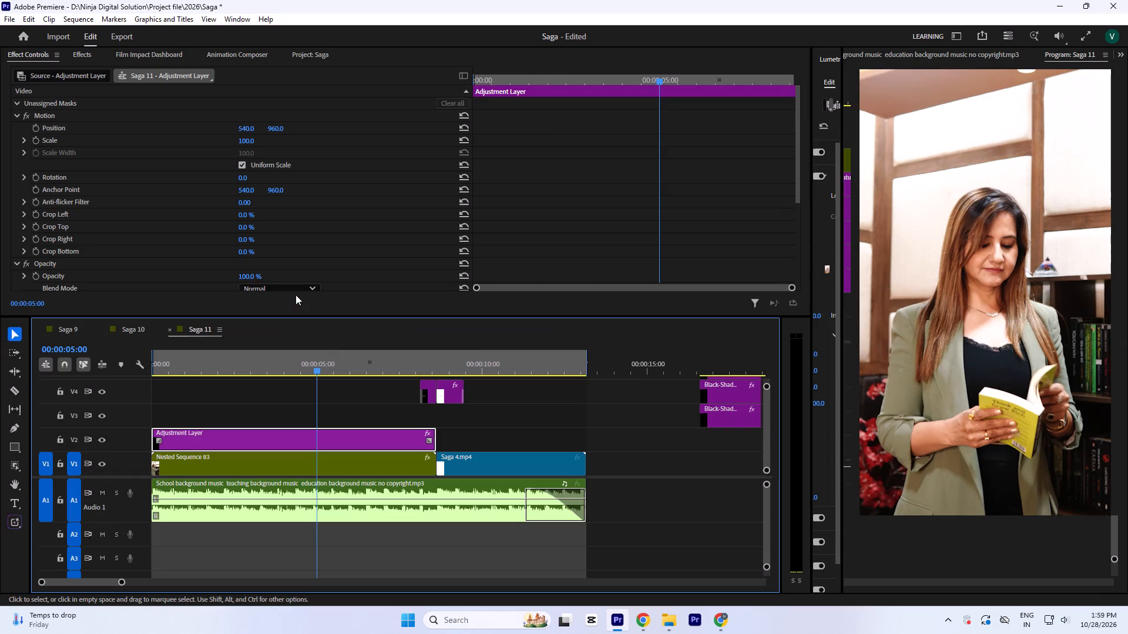
{"action": "left_click_drag", "start_coordinate": [811, 259], "coordinate": [686, 284]}
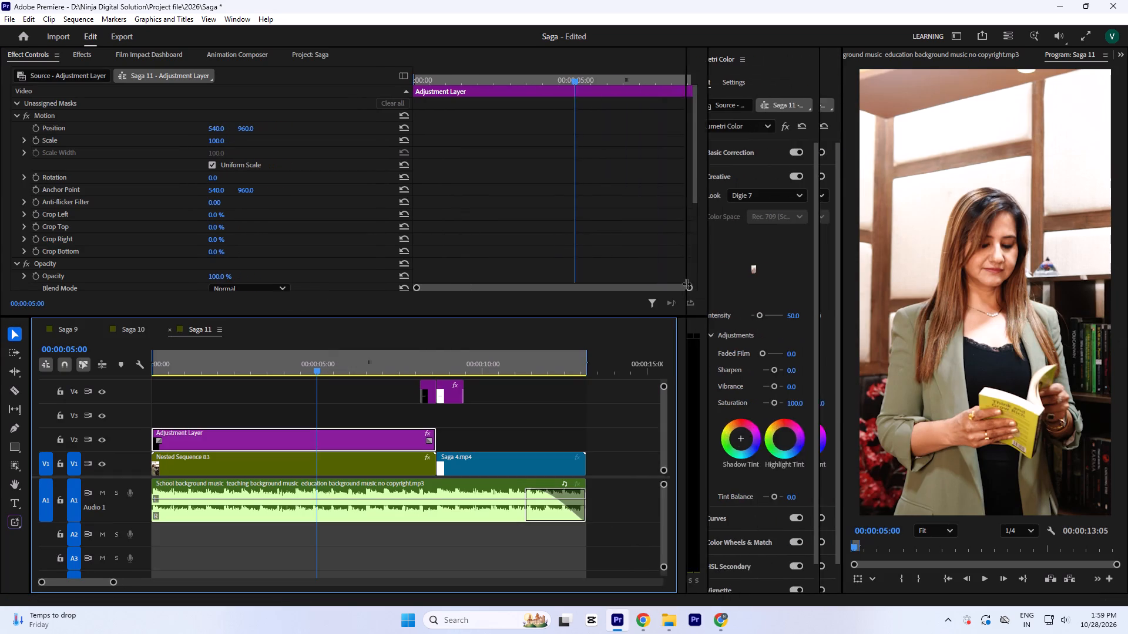
{"action": "left_click_drag", "start_coordinate": [686, 284], "coordinate": [655, 342]}
{"action": "left_click", "coordinate": [706, 527]}
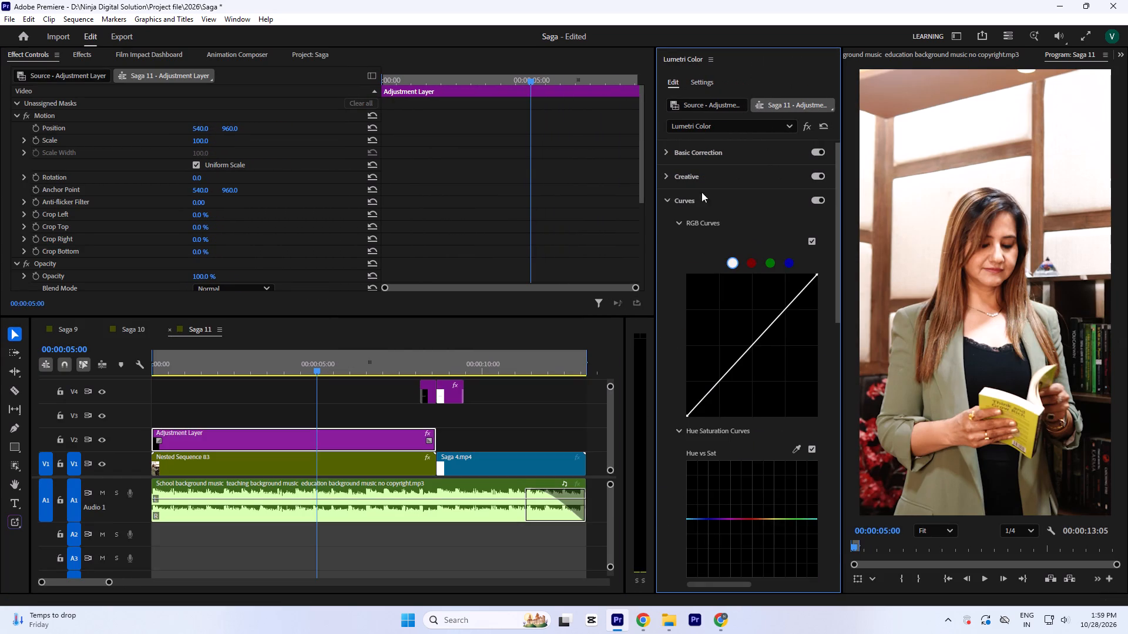
{"action": "left_click", "coordinate": [699, 176]}
{"action": "left_click", "coordinate": [737, 187]}
{"action": "left_click", "coordinate": [700, 172]}
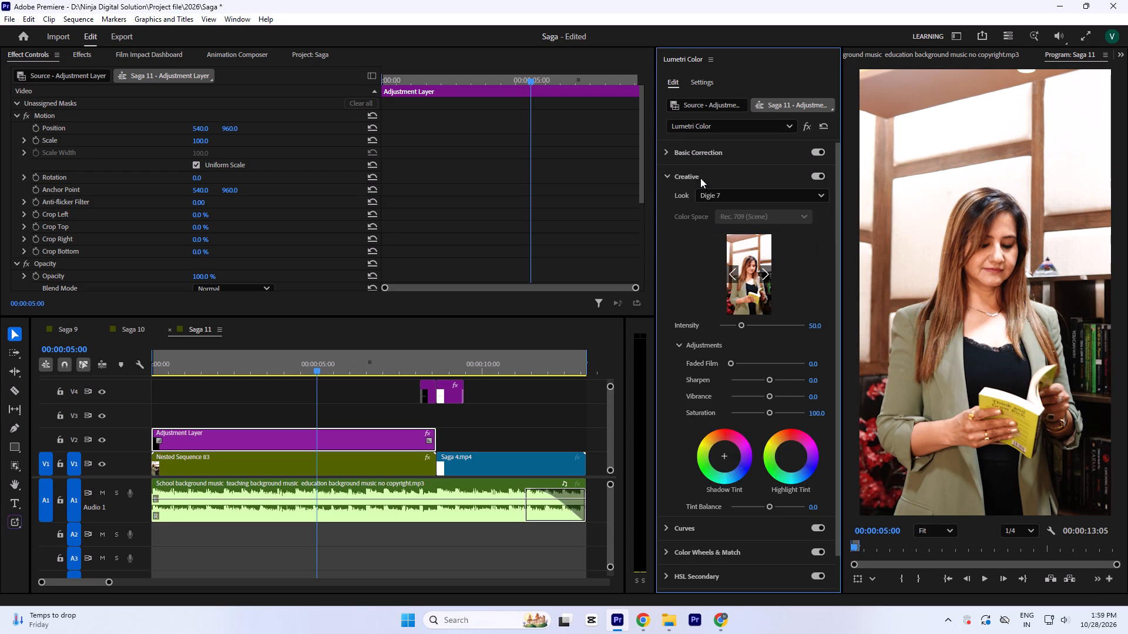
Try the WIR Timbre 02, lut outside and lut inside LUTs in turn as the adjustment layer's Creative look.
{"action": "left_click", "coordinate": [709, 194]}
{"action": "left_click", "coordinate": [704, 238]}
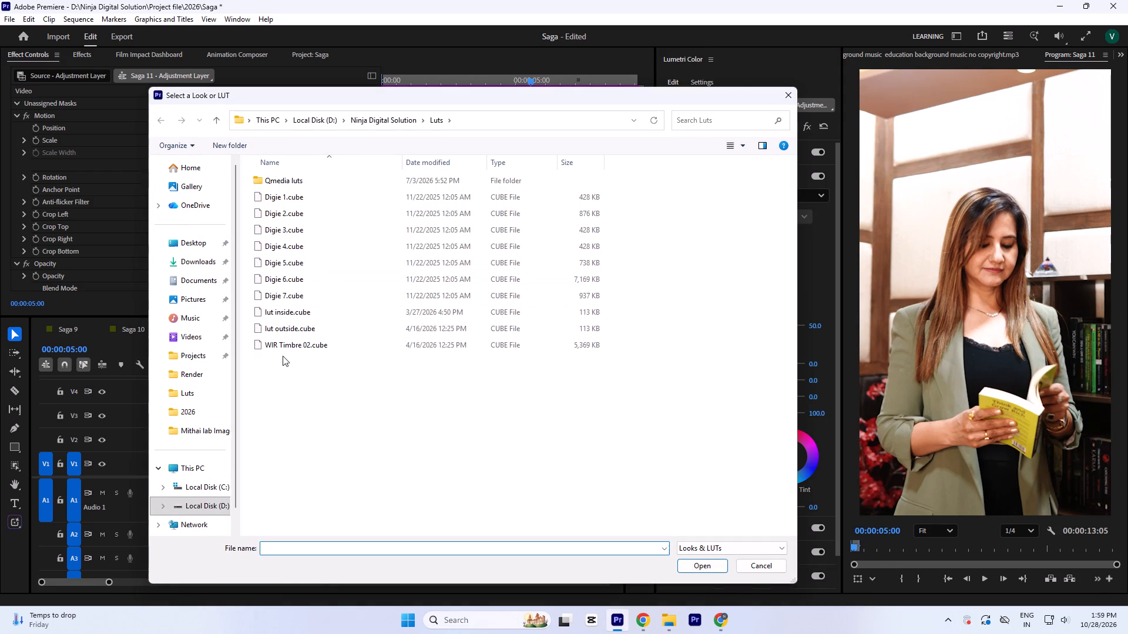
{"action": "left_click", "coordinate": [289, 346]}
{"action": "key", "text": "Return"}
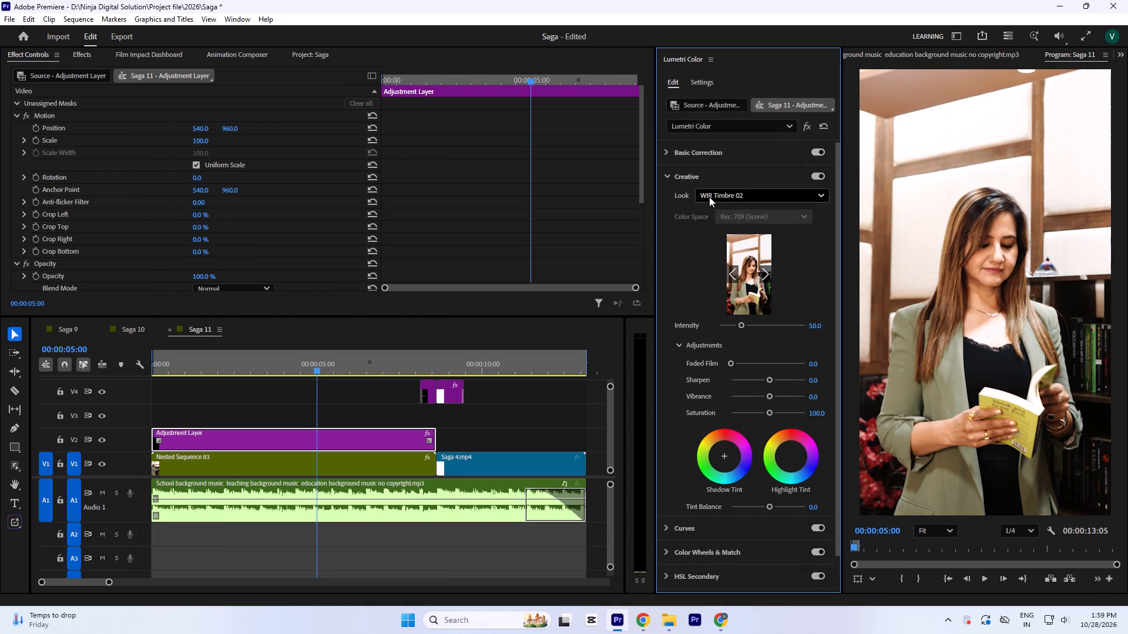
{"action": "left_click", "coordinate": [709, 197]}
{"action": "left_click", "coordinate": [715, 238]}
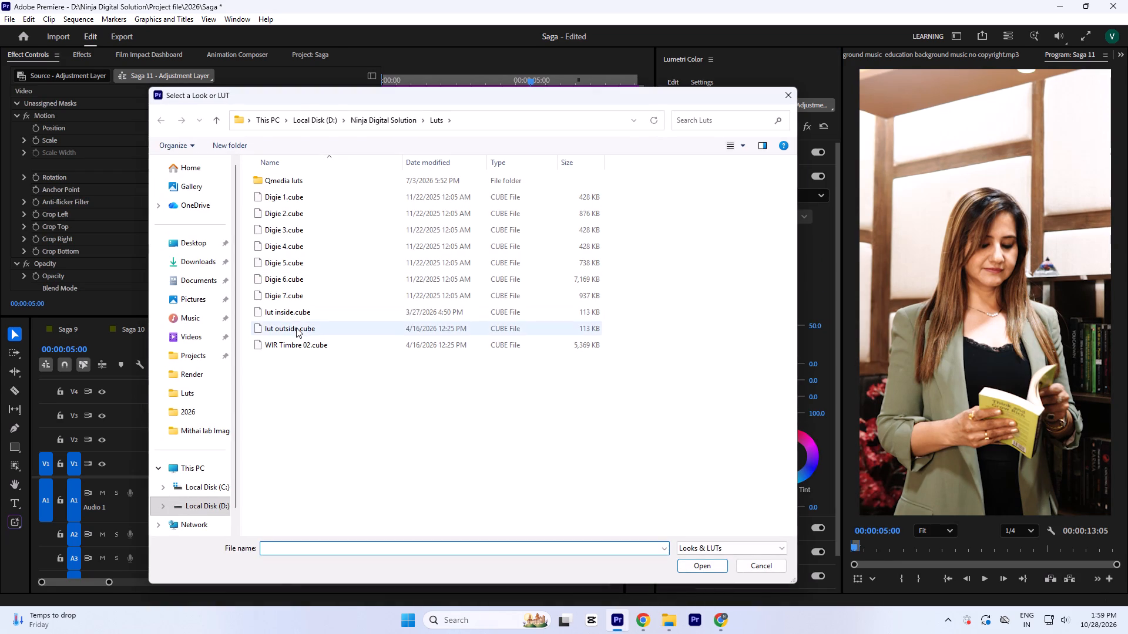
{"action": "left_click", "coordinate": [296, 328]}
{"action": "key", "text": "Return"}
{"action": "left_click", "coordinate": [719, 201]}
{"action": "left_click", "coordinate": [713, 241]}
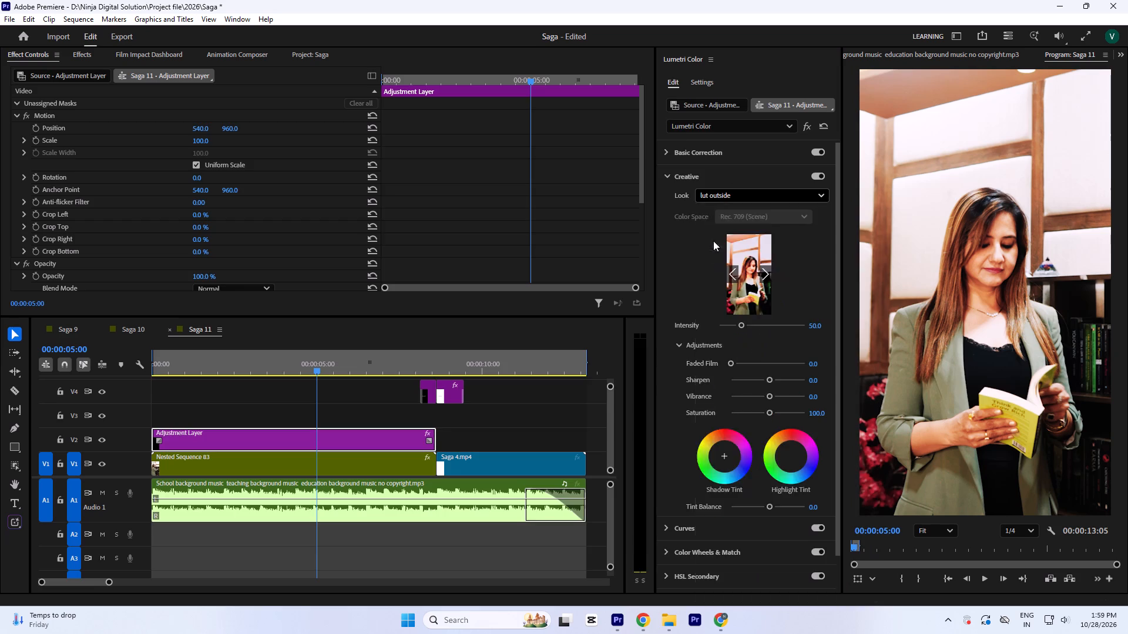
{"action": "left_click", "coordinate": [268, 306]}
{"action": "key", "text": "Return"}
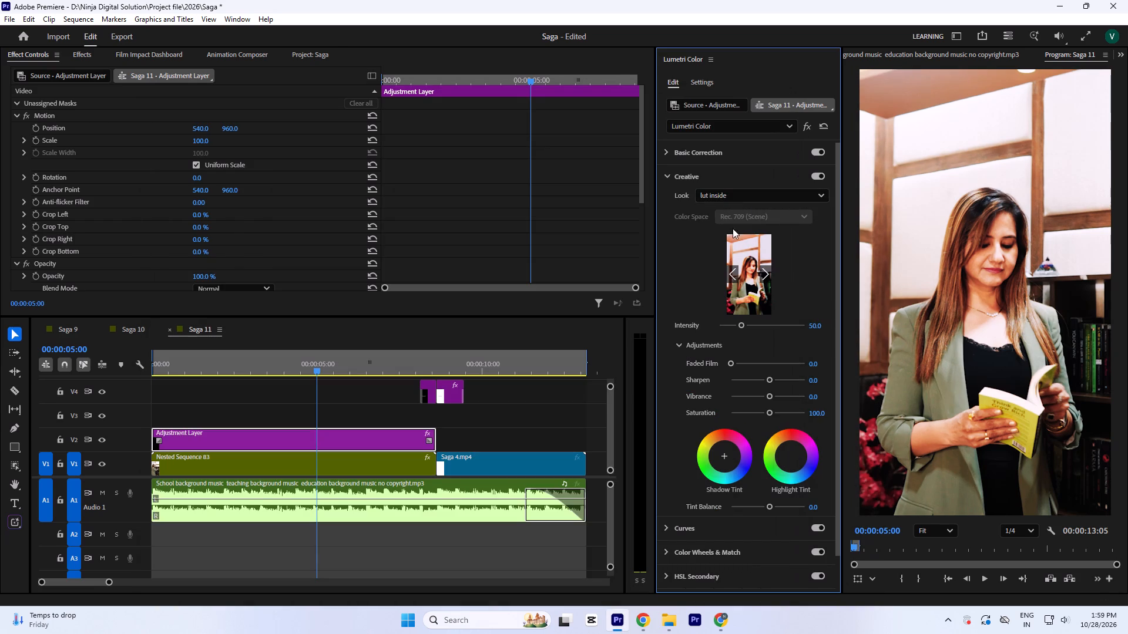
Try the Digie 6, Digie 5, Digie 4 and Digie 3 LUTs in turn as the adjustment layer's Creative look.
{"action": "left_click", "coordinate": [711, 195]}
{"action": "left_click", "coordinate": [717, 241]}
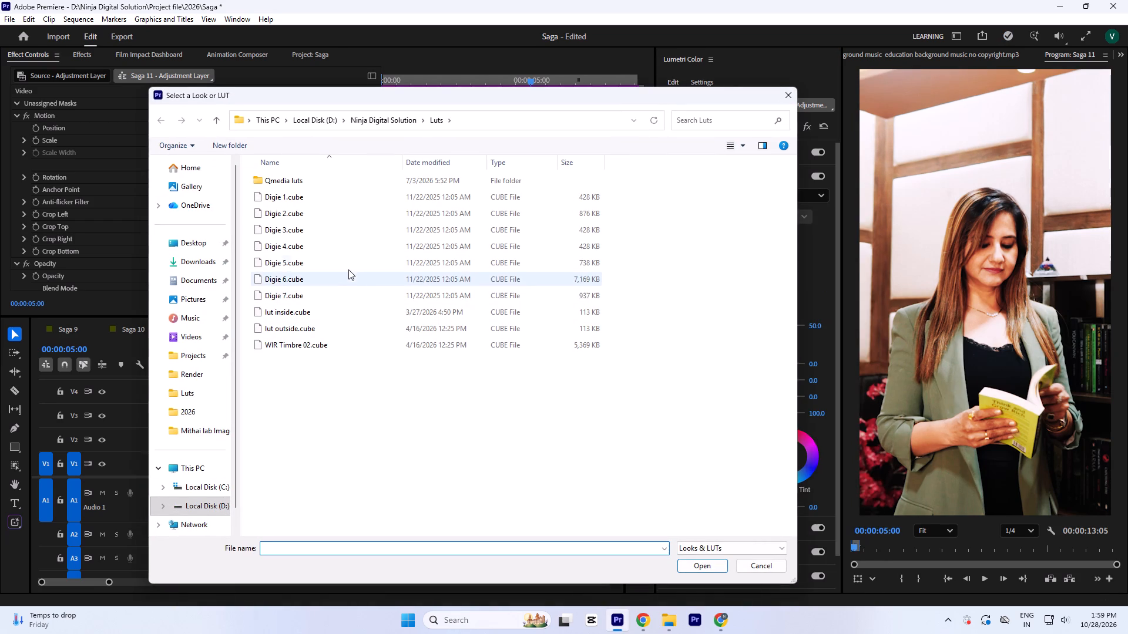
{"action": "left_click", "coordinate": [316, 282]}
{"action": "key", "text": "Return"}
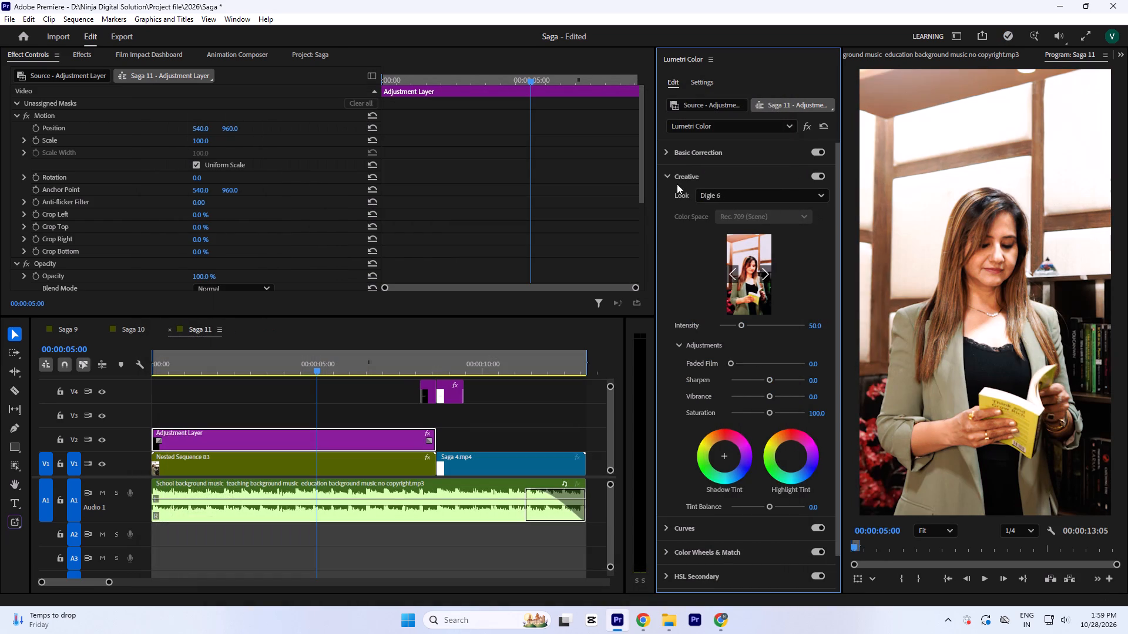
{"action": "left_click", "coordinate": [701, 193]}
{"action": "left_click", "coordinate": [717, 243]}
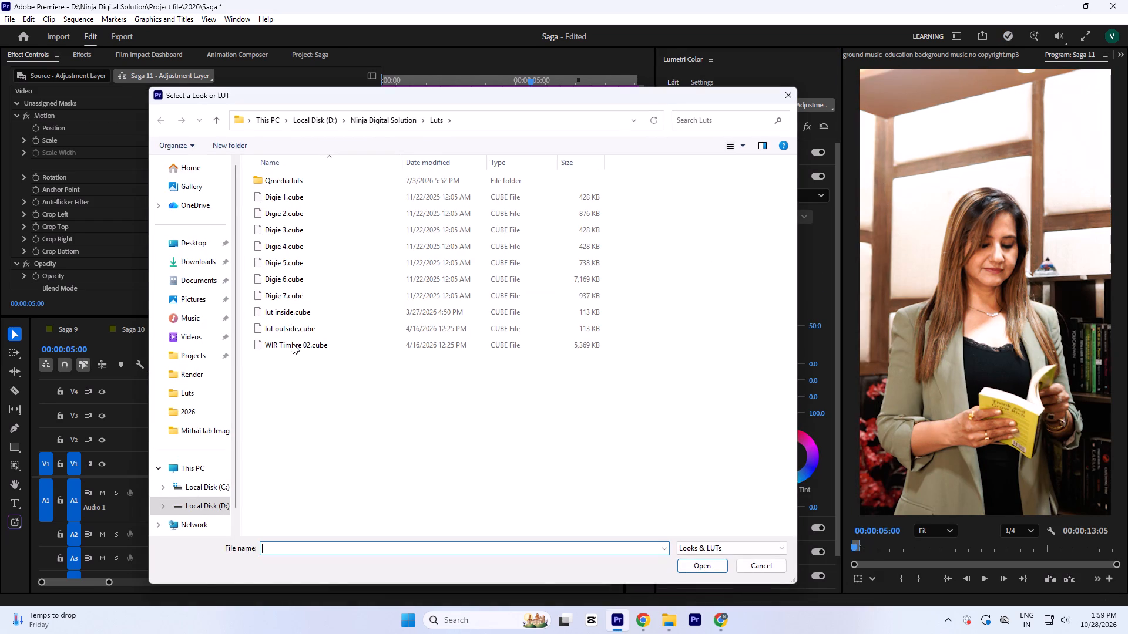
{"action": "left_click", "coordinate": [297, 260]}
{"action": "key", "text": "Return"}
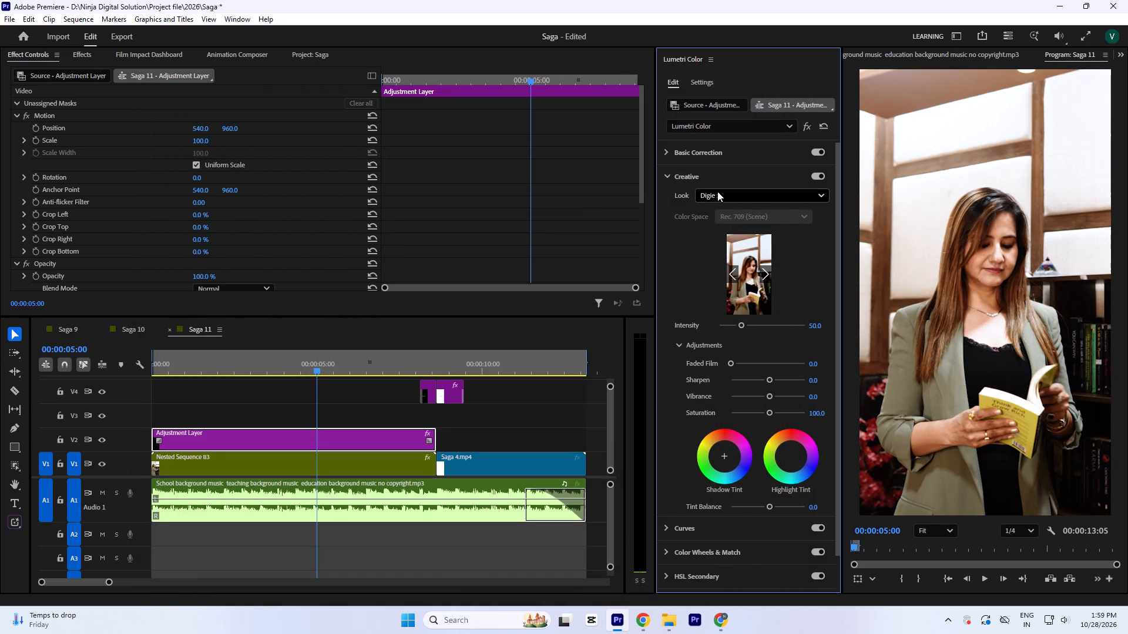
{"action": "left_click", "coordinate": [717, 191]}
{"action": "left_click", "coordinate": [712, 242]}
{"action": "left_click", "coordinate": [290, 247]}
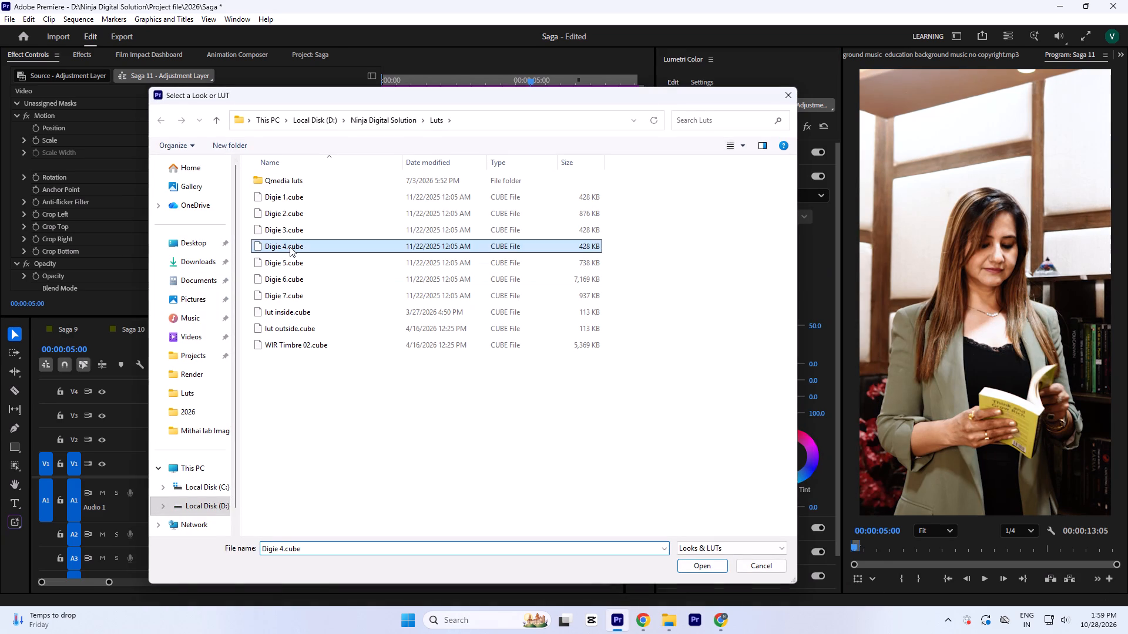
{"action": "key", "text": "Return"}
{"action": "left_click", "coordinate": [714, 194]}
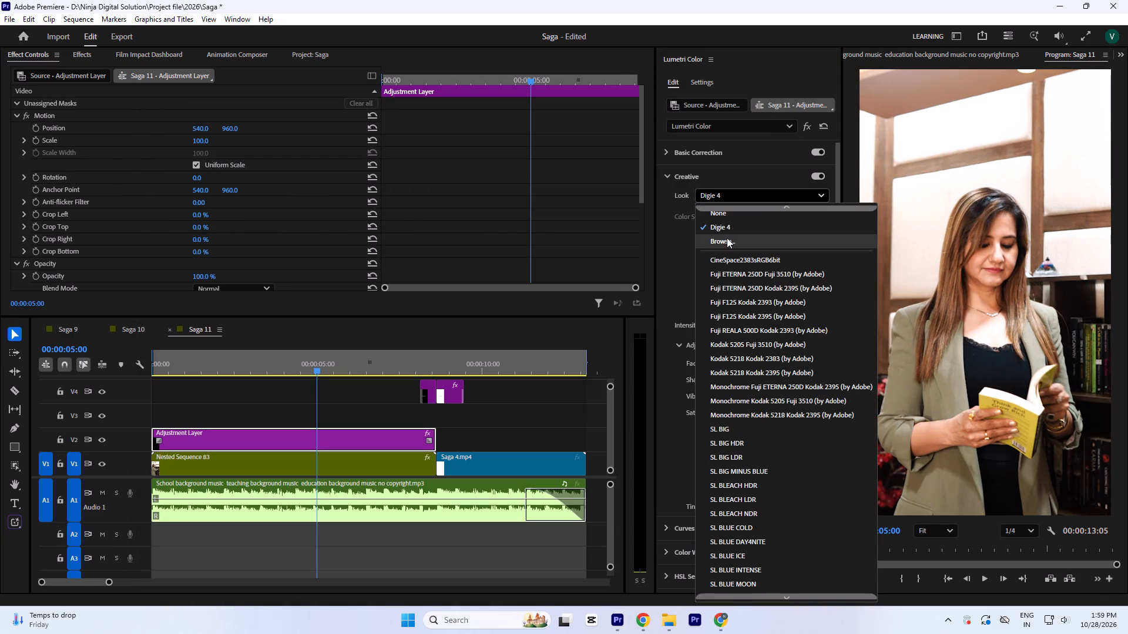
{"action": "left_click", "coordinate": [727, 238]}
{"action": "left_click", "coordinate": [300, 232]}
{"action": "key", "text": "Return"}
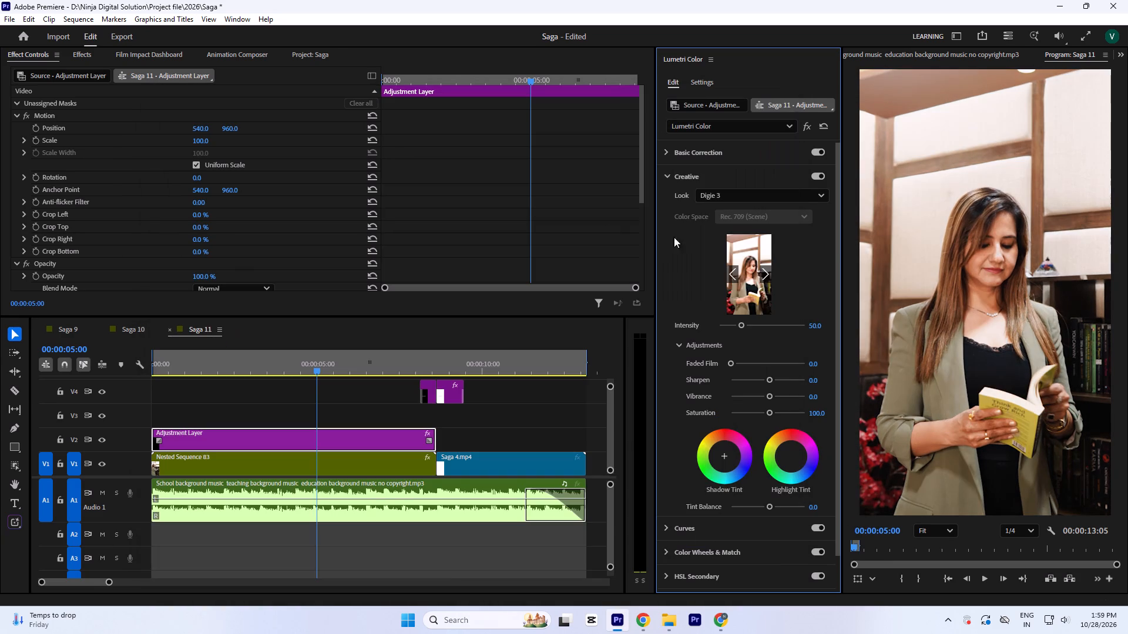
Set the adjustment layer's Creative look to the Digie 2 LUT from the Luts folder.
{"action": "left_click", "coordinate": [714, 197]}
{"action": "left_click", "coordinate": [717, 242]}
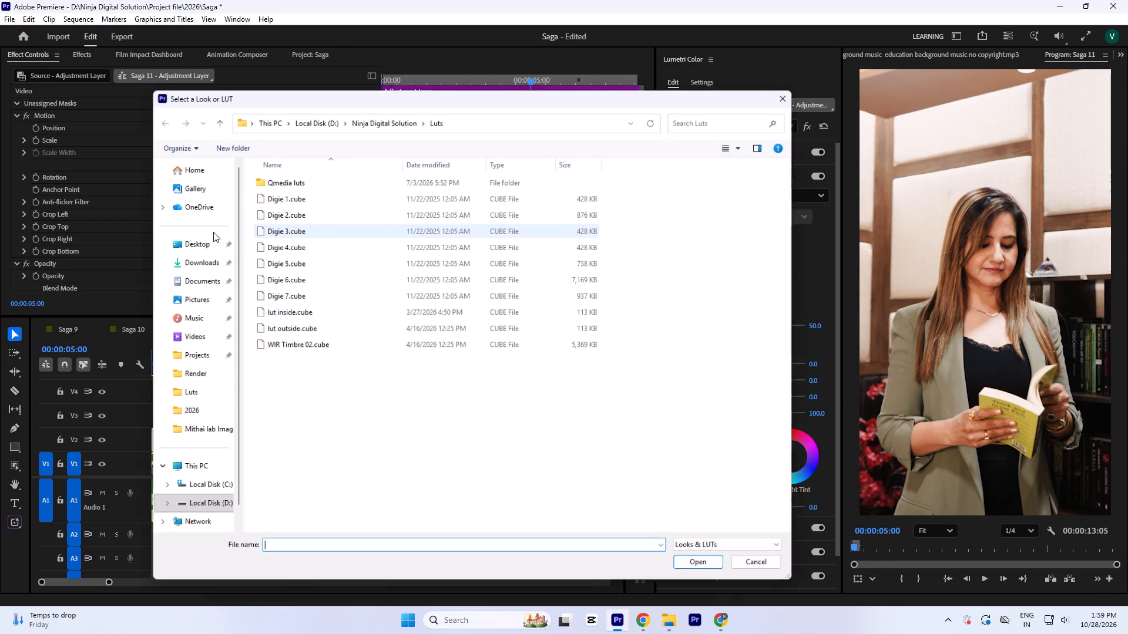
{"action": "left_click", "coordinate": [291, 210]}
{"action": "key", "text": "Return"}
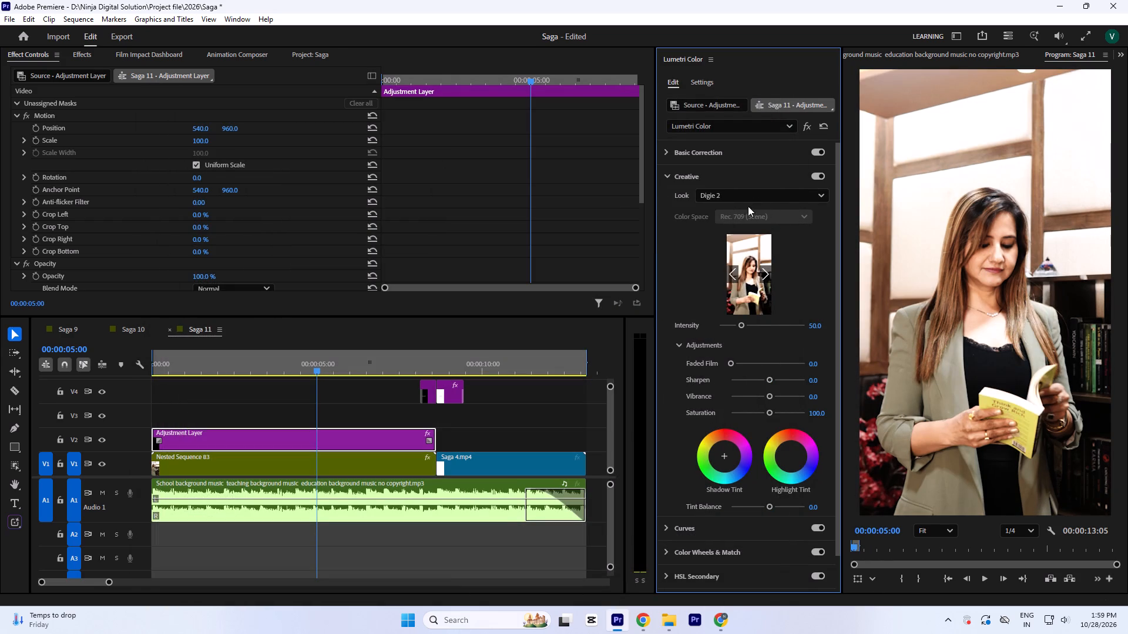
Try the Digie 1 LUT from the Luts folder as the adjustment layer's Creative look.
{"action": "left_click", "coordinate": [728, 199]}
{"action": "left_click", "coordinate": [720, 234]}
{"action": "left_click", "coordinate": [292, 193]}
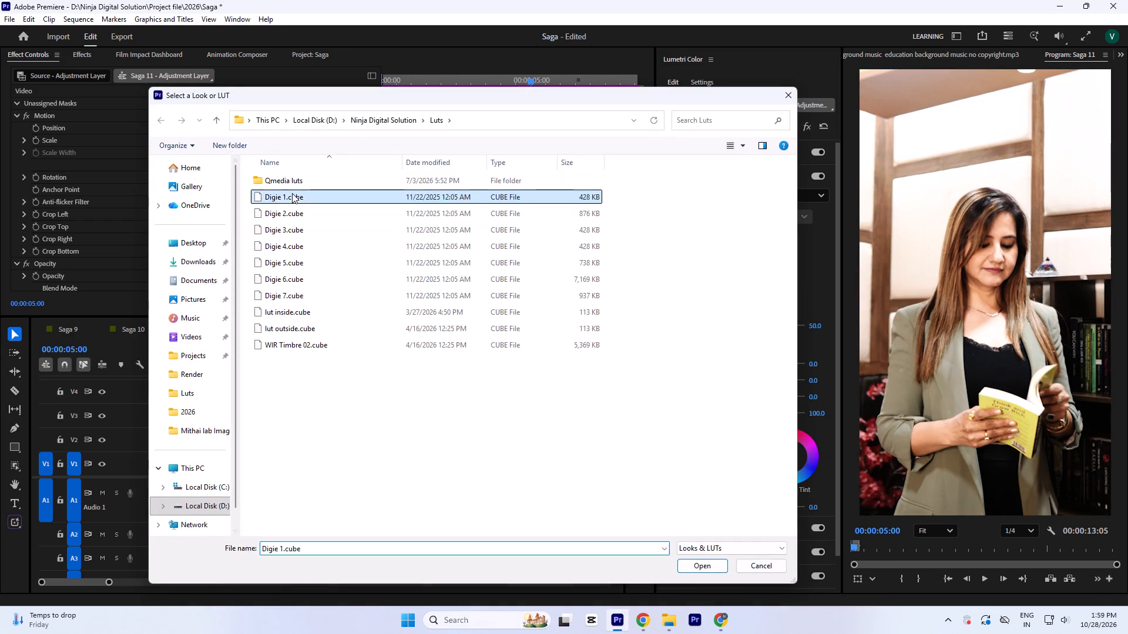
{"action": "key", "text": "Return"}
Set the adjustment layer's Creative look to the earth warm LUT from the Qmedia luts folder.
{"action": "left_click", "coordinate": [729, 196]}
{"action": "left_click", "coordinate": [716, 237]}
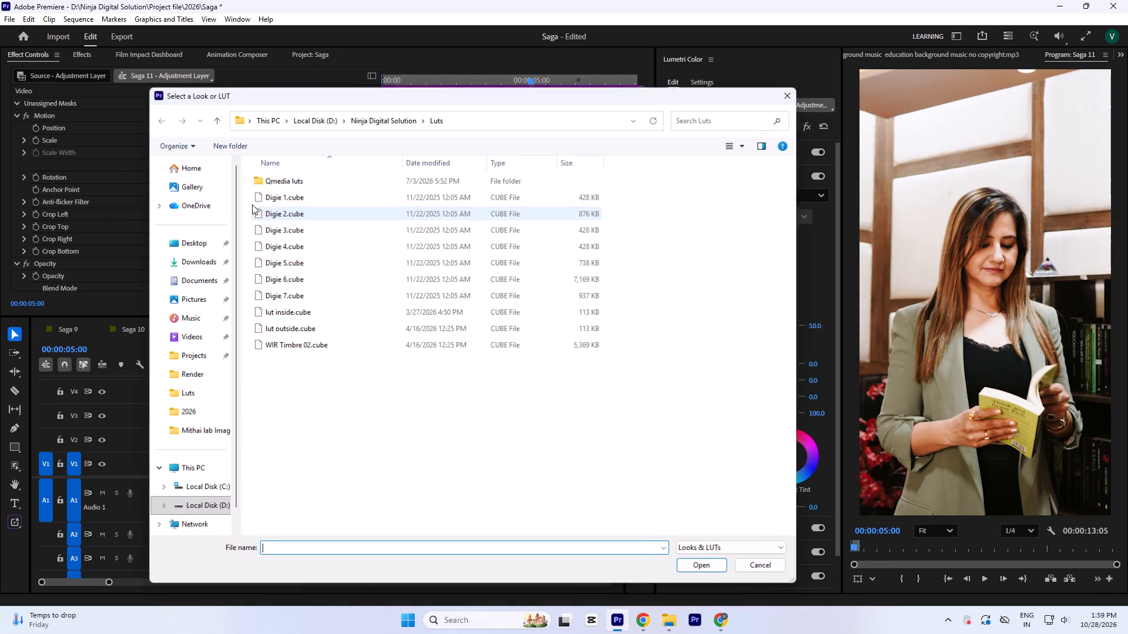
{"action": "double_click", "coordinate": [294, 182]}
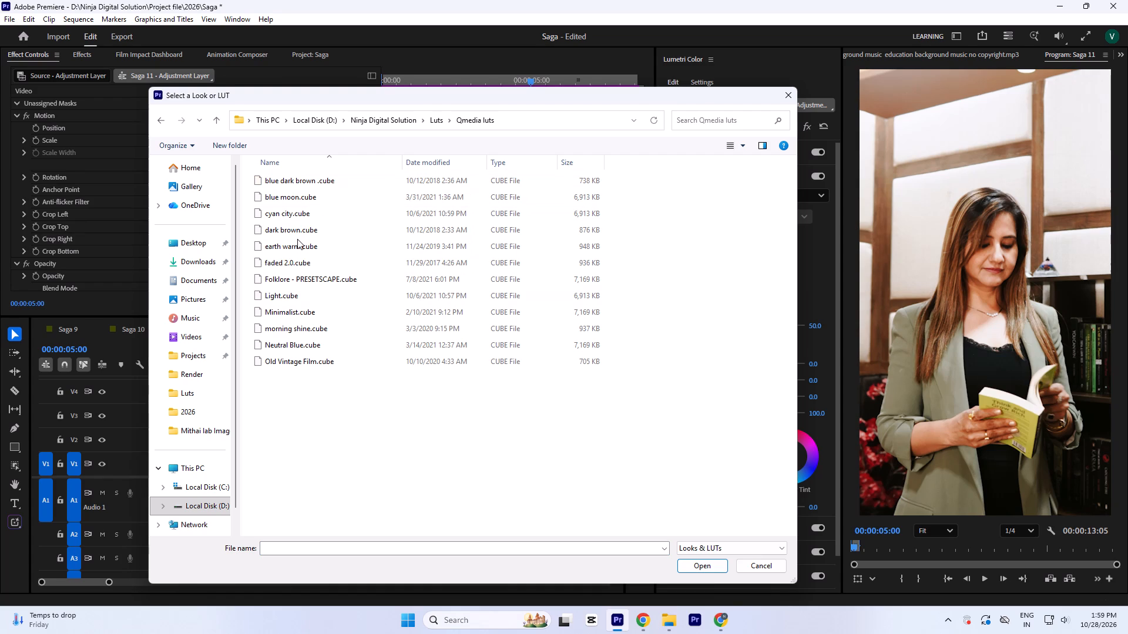
{"action": "left_click", "coordinate": [297, 240]}
{"action": "key", "text": "Return"}
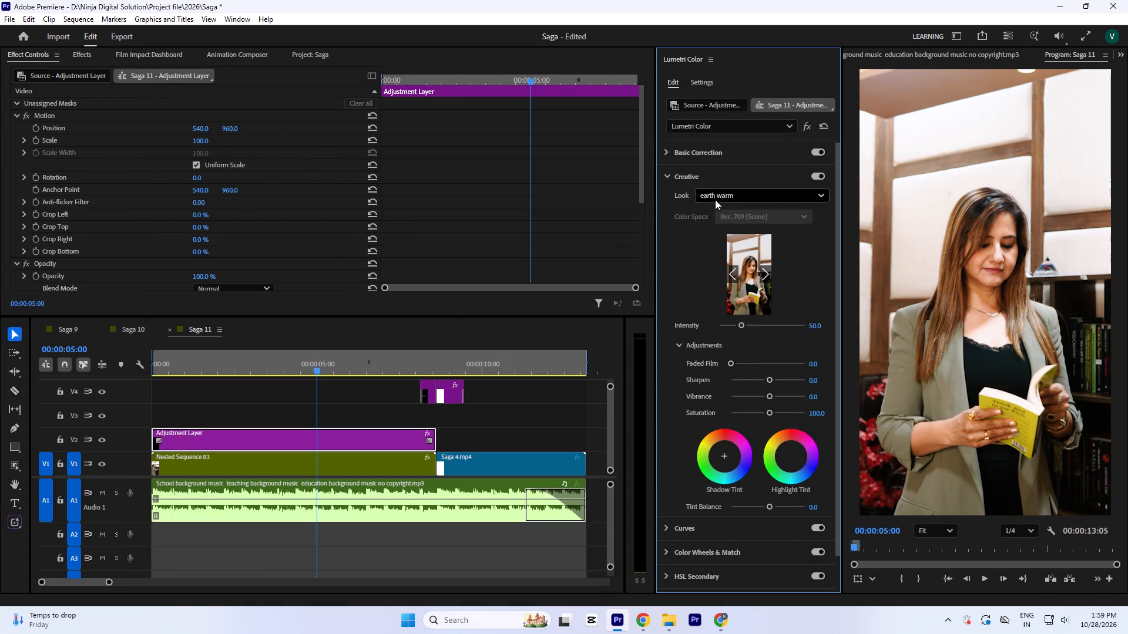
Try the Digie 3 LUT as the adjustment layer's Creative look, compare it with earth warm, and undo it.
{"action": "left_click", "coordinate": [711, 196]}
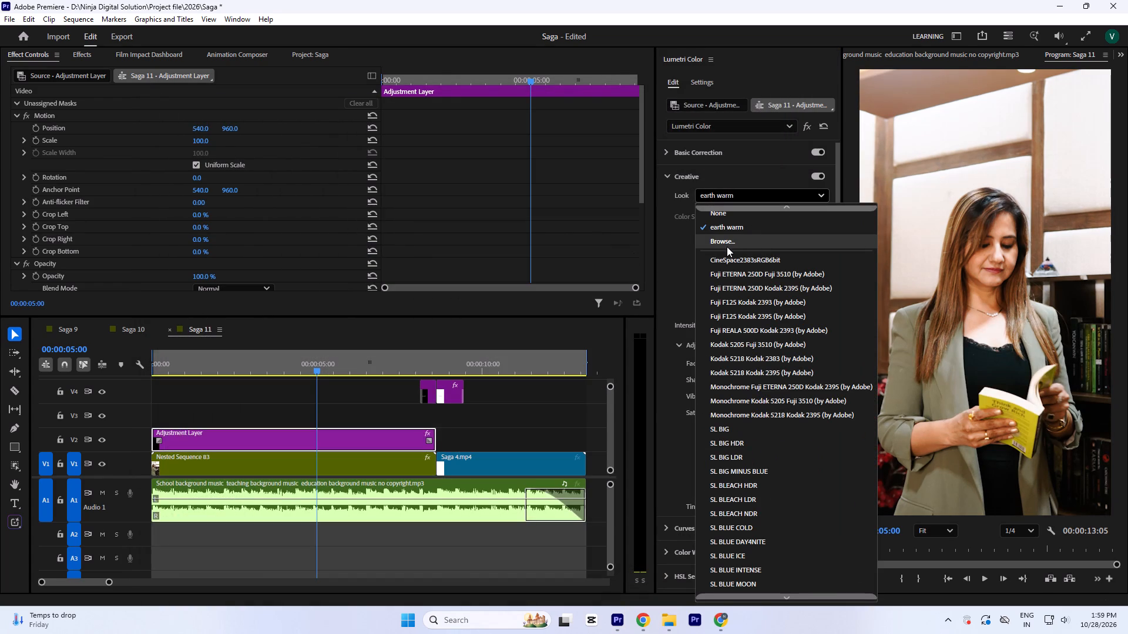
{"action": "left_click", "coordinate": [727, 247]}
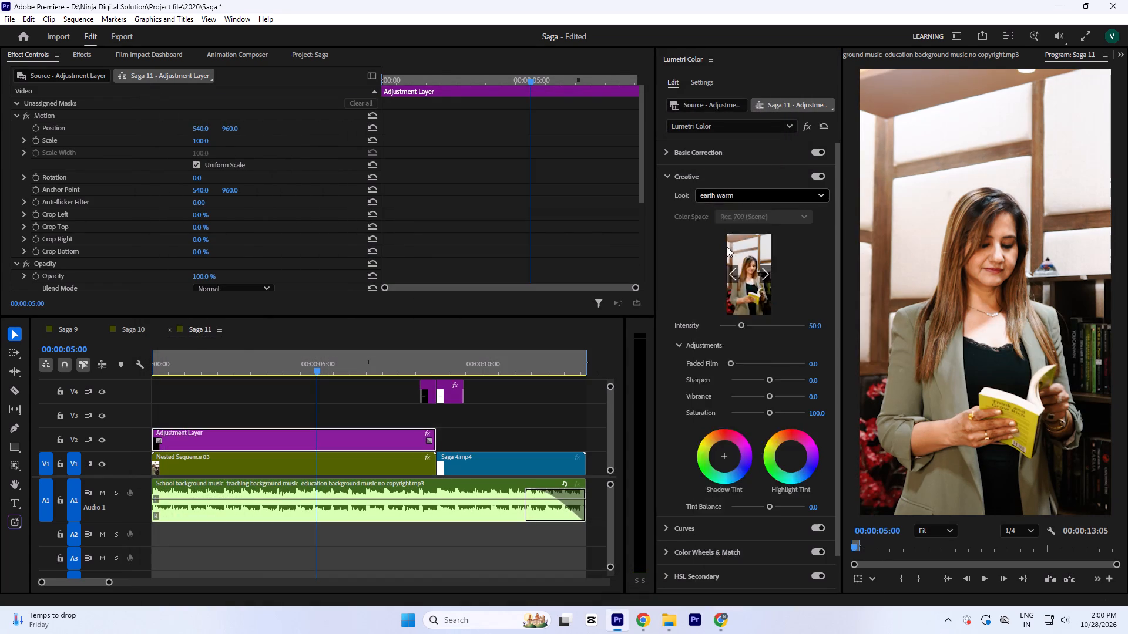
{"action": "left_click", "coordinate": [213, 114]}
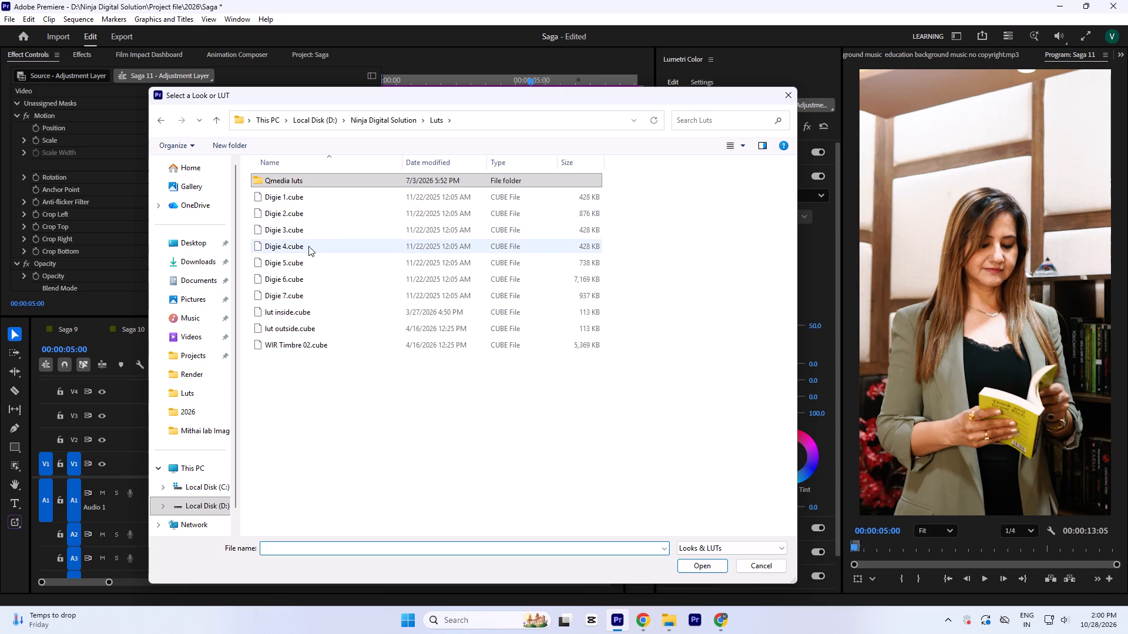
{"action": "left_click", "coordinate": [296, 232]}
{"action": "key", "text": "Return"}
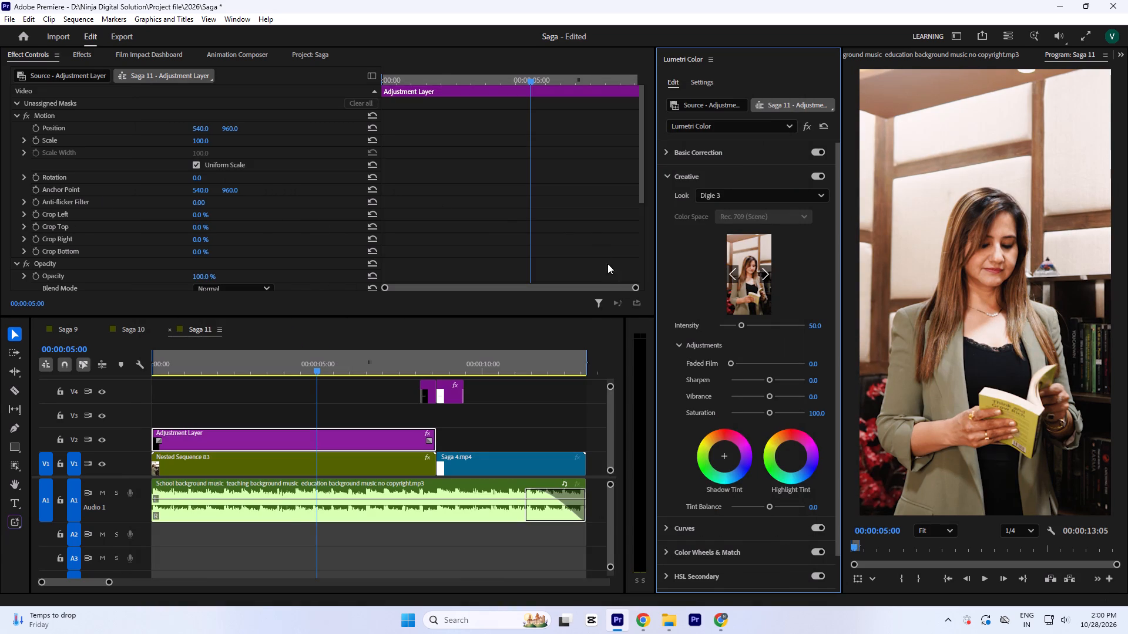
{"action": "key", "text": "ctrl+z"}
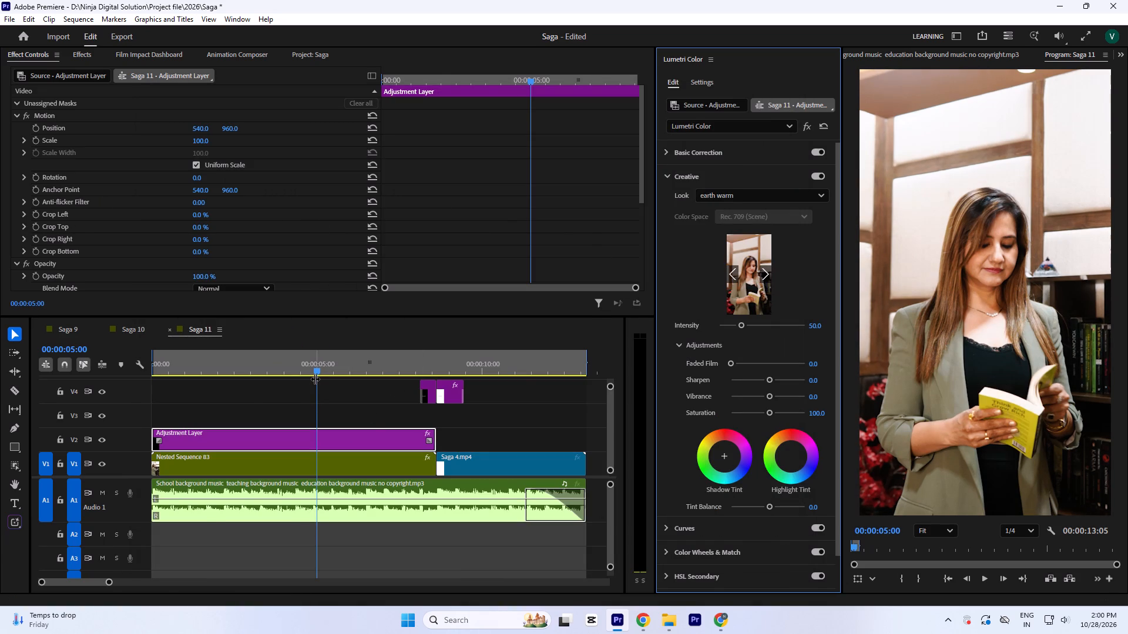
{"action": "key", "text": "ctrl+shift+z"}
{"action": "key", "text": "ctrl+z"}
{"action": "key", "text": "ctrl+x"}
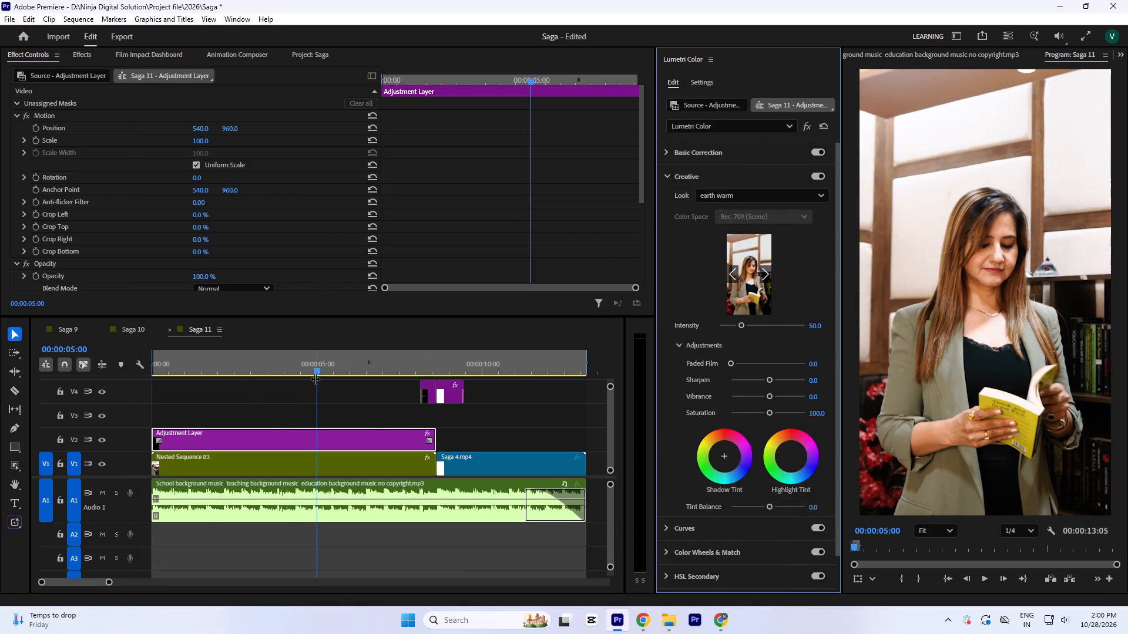
Set the nested B-roll sequence's Basic Correction to temperature -15, contrast 7.1, highlights 7.1 and blacks -7.1.
{"action": "left_click", "coordinate": [289, 420]}
{"action": "left_click", "coordinate": [300, 453]}
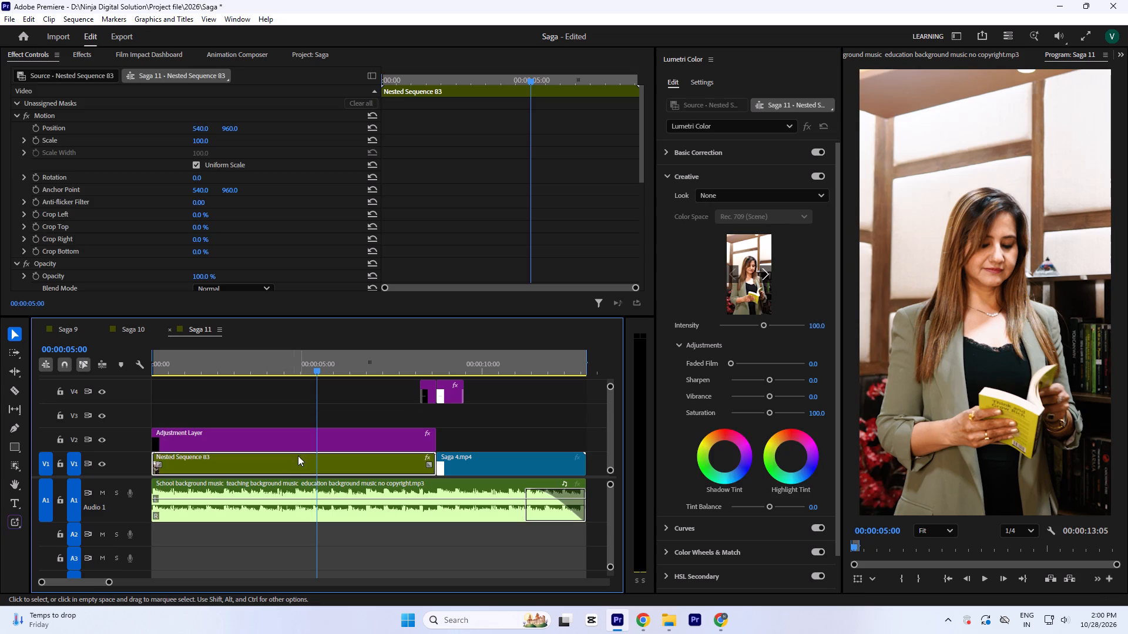
{"action": "left_click", "coordinate": [695, 154]}
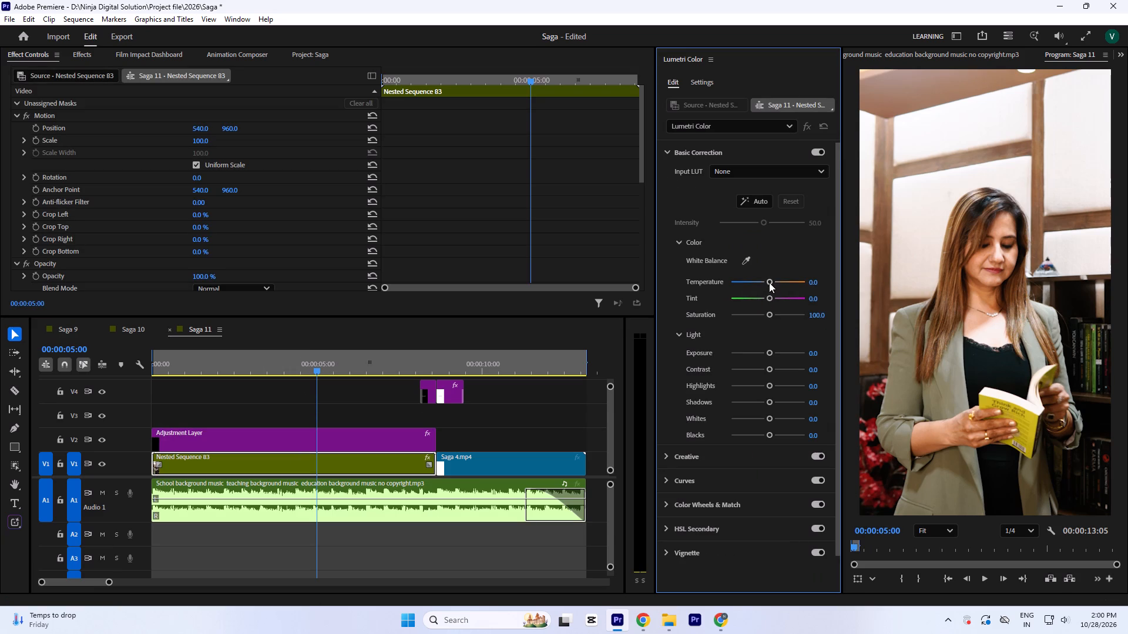
{"action": "left_click", "coordinate": [766, 279]}
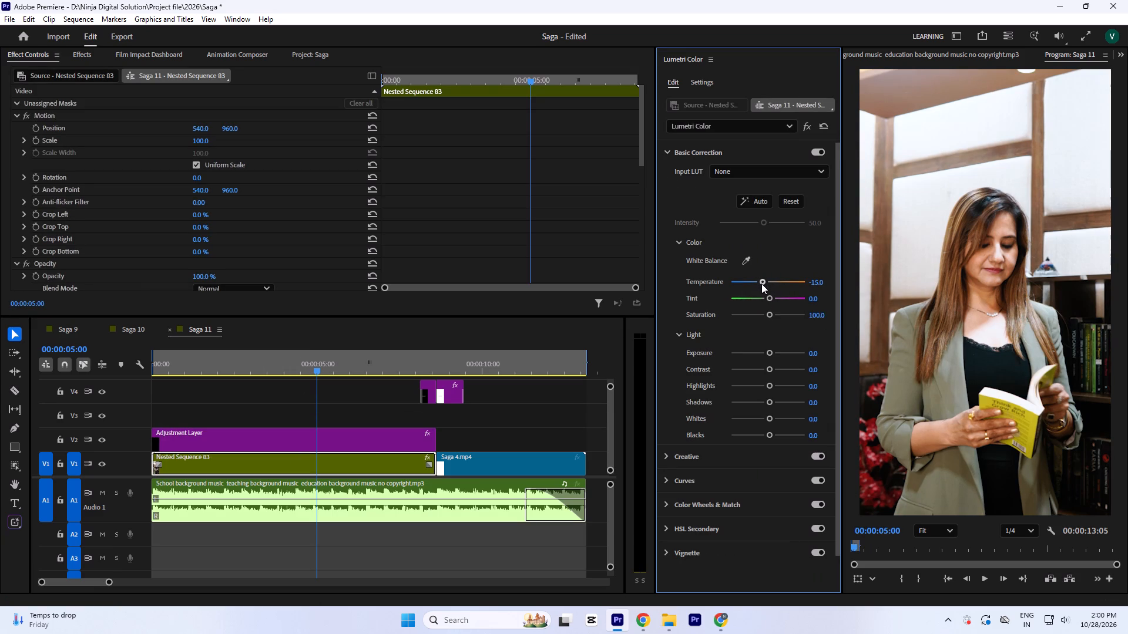
{"action": "left_click", "coordinate": [770, 382]}
{"action": "left_click", "coordinate": [770, 367]}
{"action": "left_click", "coordinate": [766, 436]}
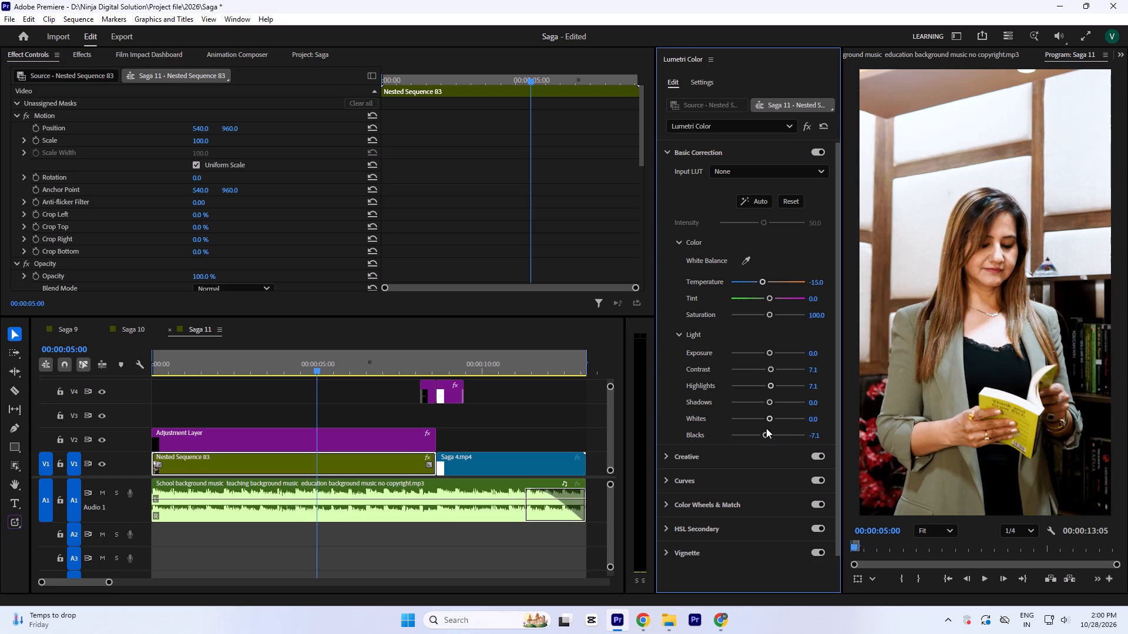
With the playhead at 00:00:06:03, set the nested sequence's temperature to -18.1.
{"action": "left_click", "coordinate": [355, 366]}
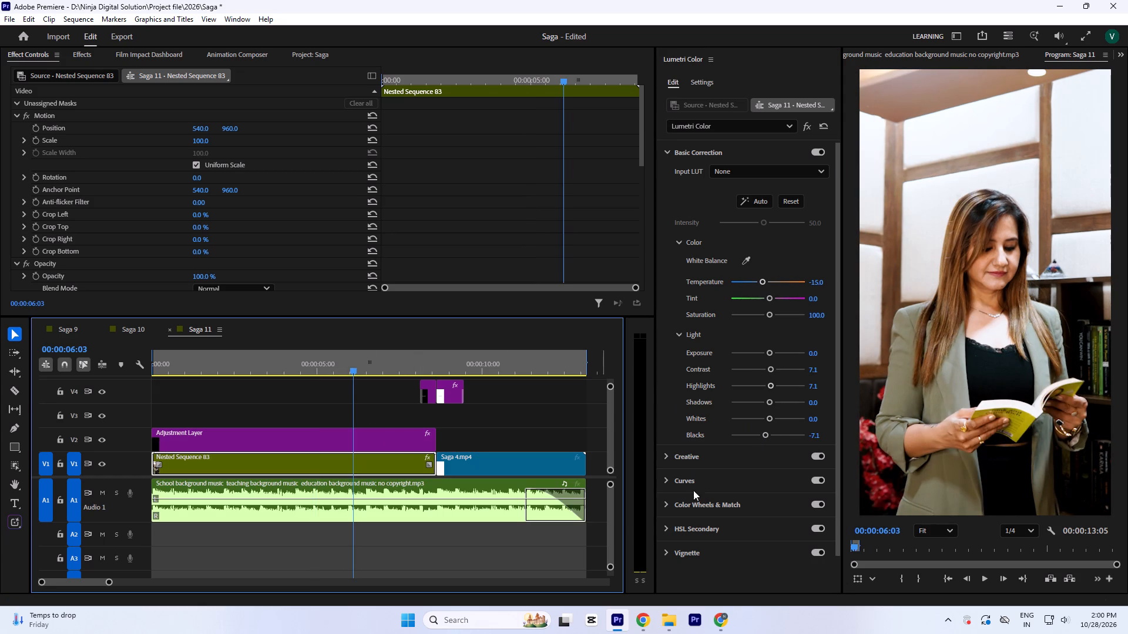
{"action": "left_click", "coordinate": [762, 284]}
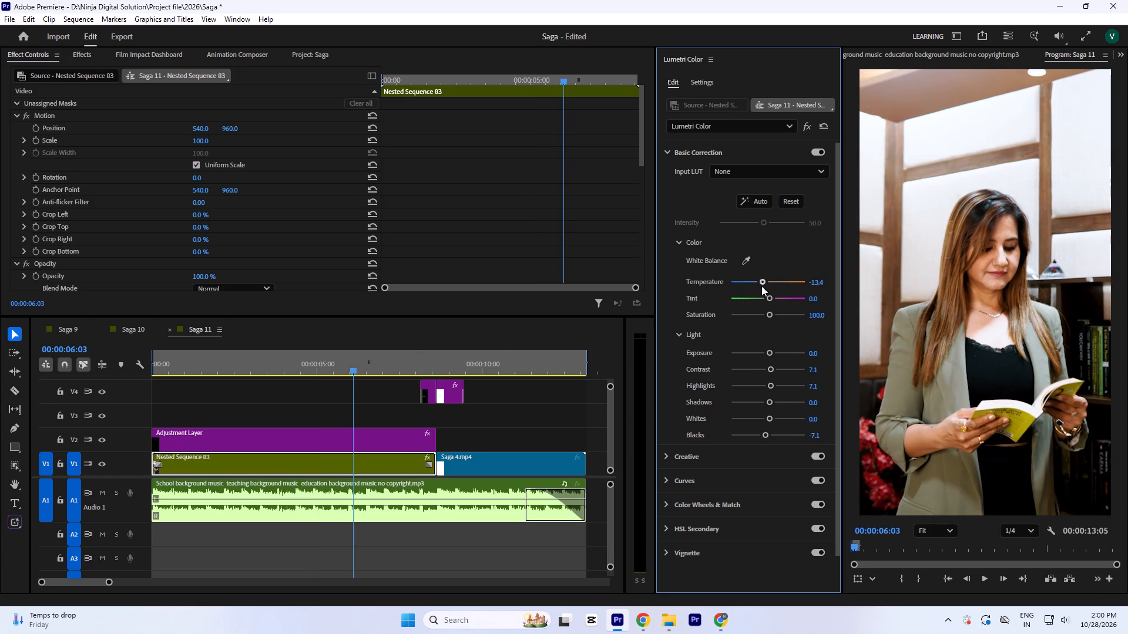
Sample the woman's forehead skin tone for the Hue vs Sat curve and lower that hue's saturation slightly.
{"action": "left_click", "coordinate": [710, 478]}
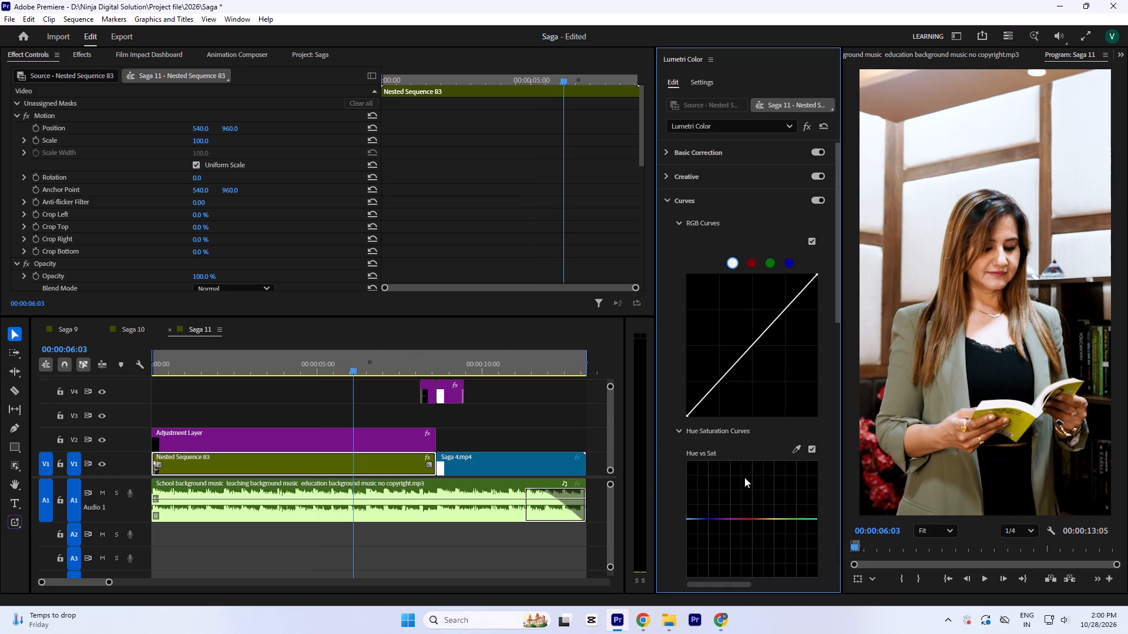
{"action": "left_click", "coordinate": [795, 450]}
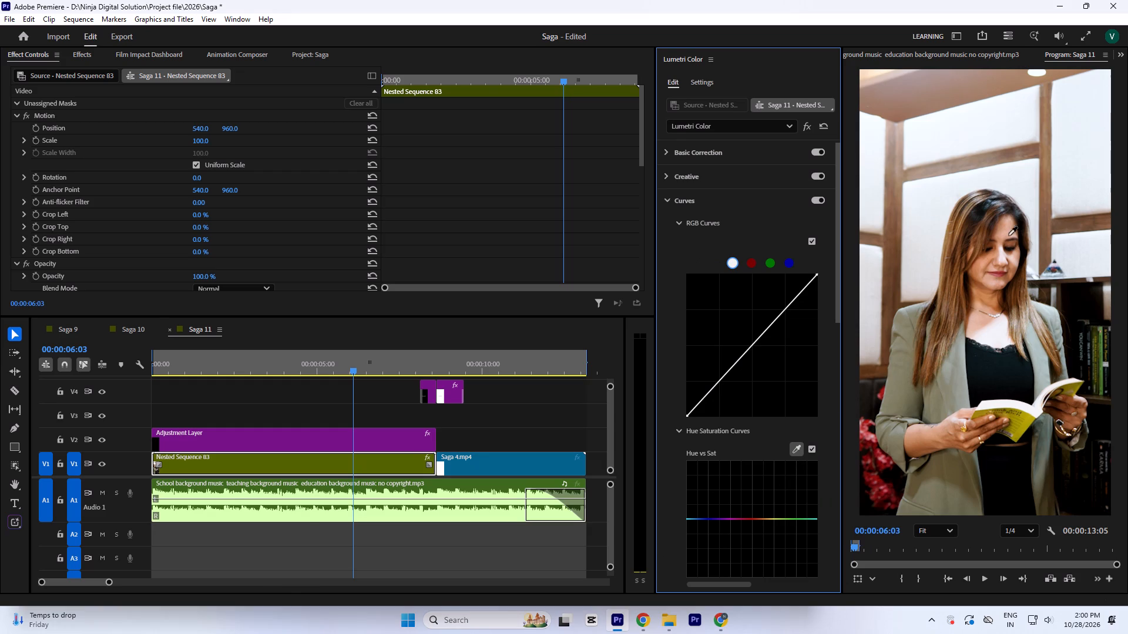
{"action": "left_click", "coordinate": [1009, 228]}
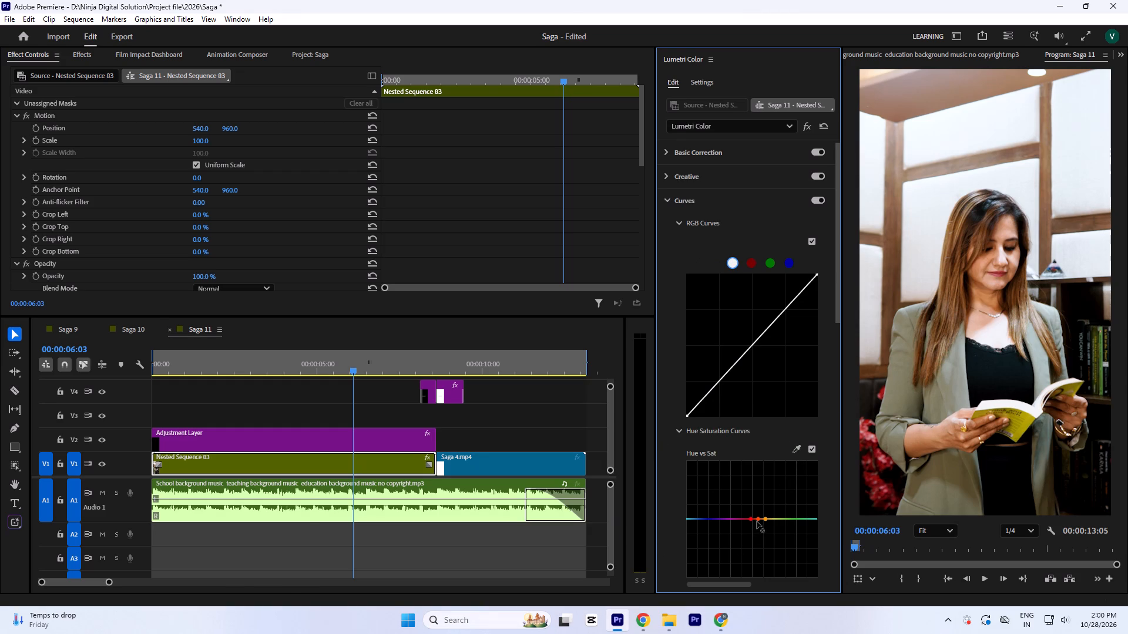
{"action": "left_click", "coordinate": [758, 520]}
Reduce the nested sequence's Basic Correction highlights to 3.9.
{"action": "left_click", "coordinate": [709, 150]}
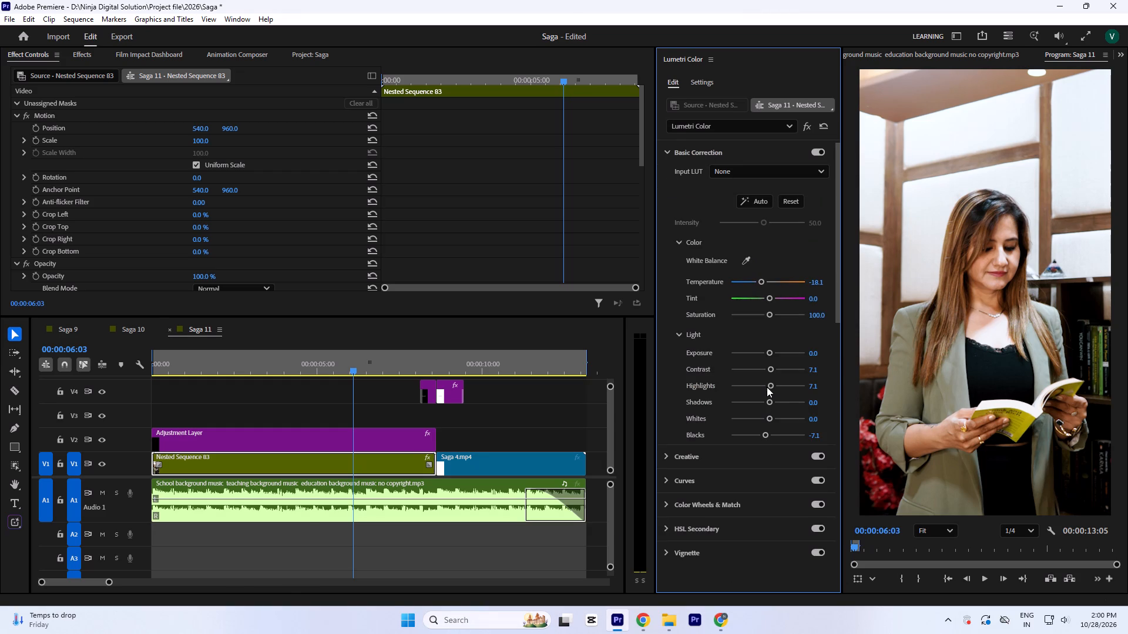
{"action": "left_click", "coordinate": [768, 384]}
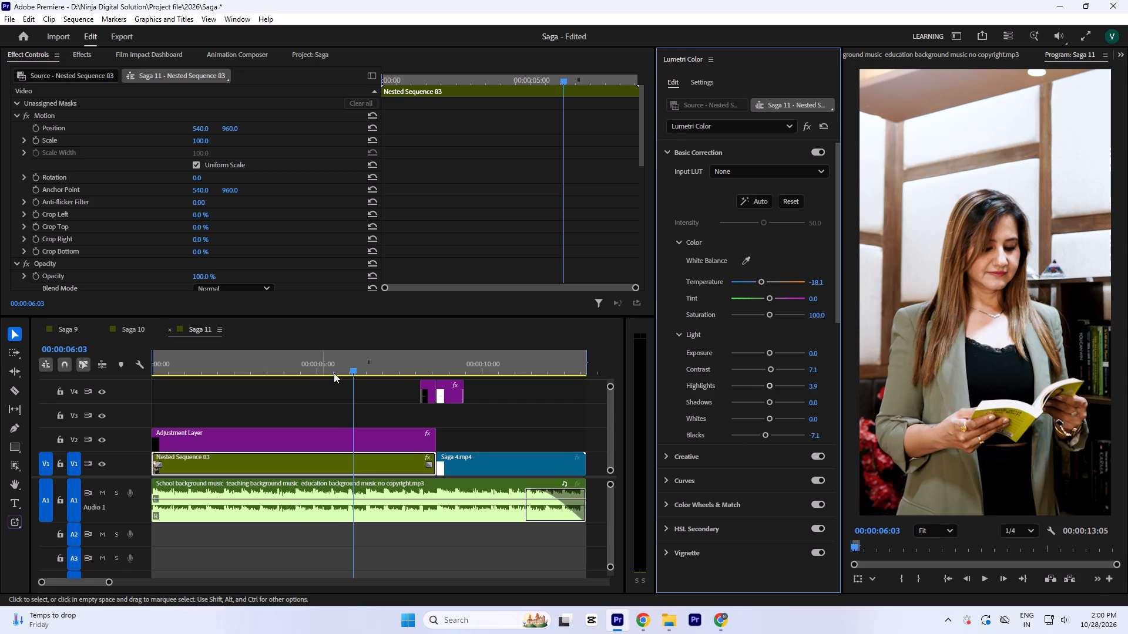
Return the playhead to the start of Saga 11 and save the project.
{"action": "left_click_drag", "start_coordinate": [339, 362], "coordinate": [2, 375]}
{"action": "scroll", "coordinate": [482, 187], "scroll_direction": "down", "scroll_amount": 6}
{"action": "key", "text": "ctrl+s"}
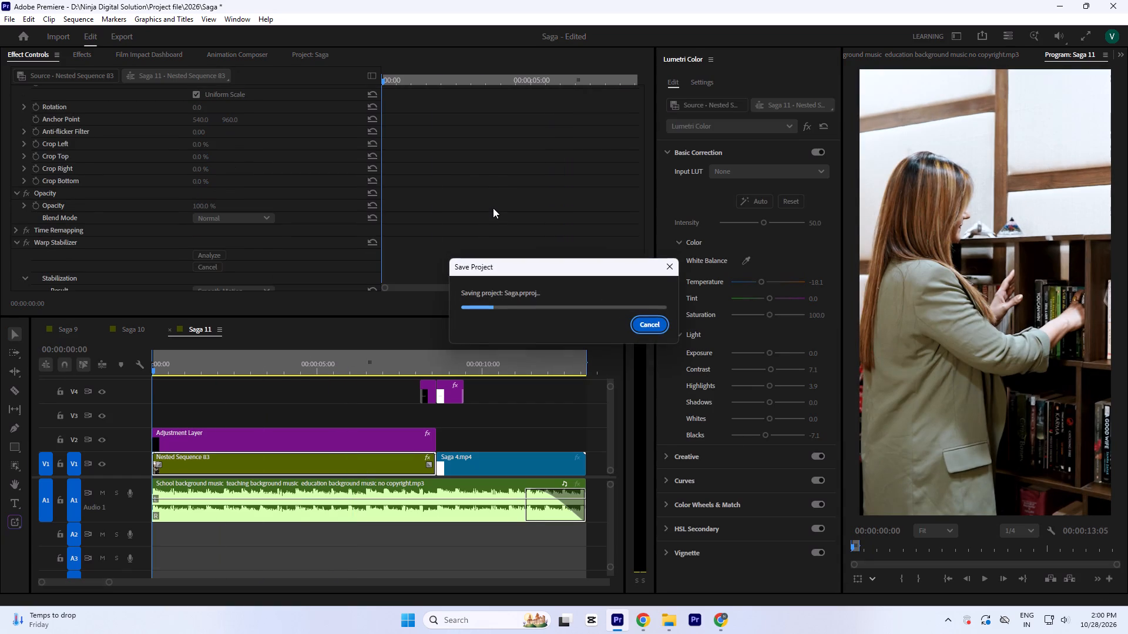
Play Saga 11 from the start and review the grade, camera motion and the transition into the quote end clip.
{"action": "key", "text": "Return"}
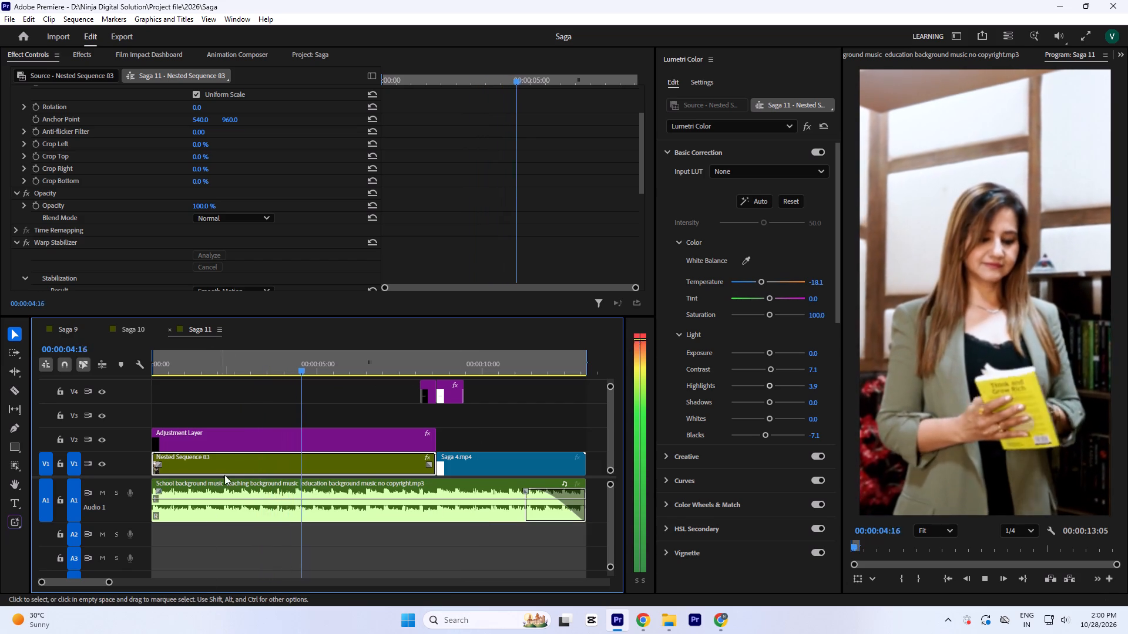
{"action": "key", "text": "space"}
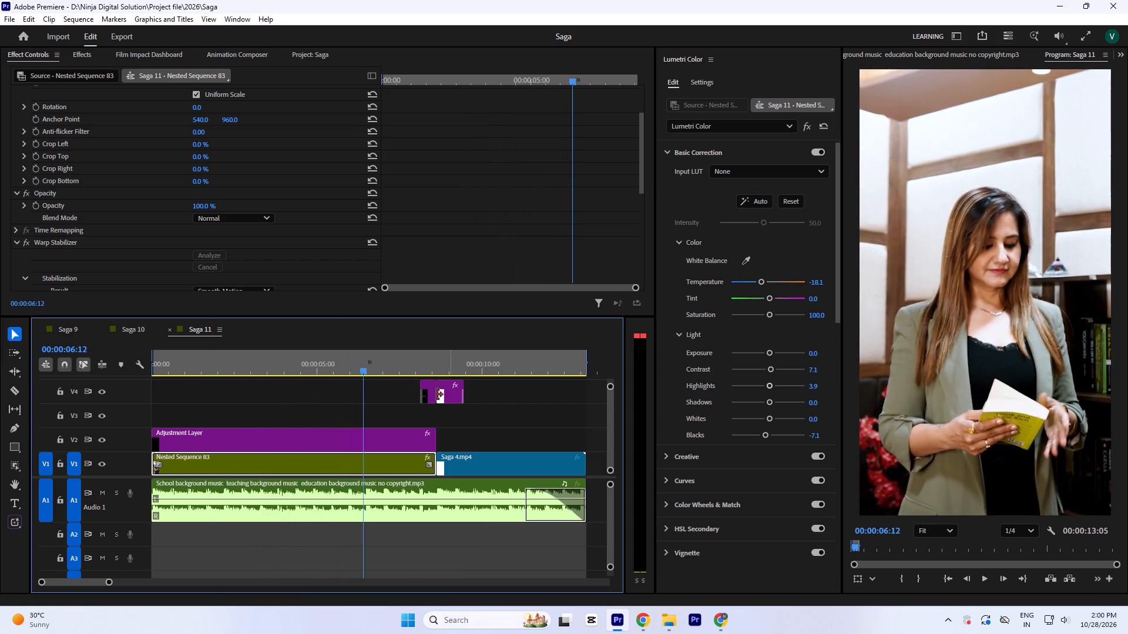
{"action": "key", "text": "space"}
{"action": "key", "text": "space"}
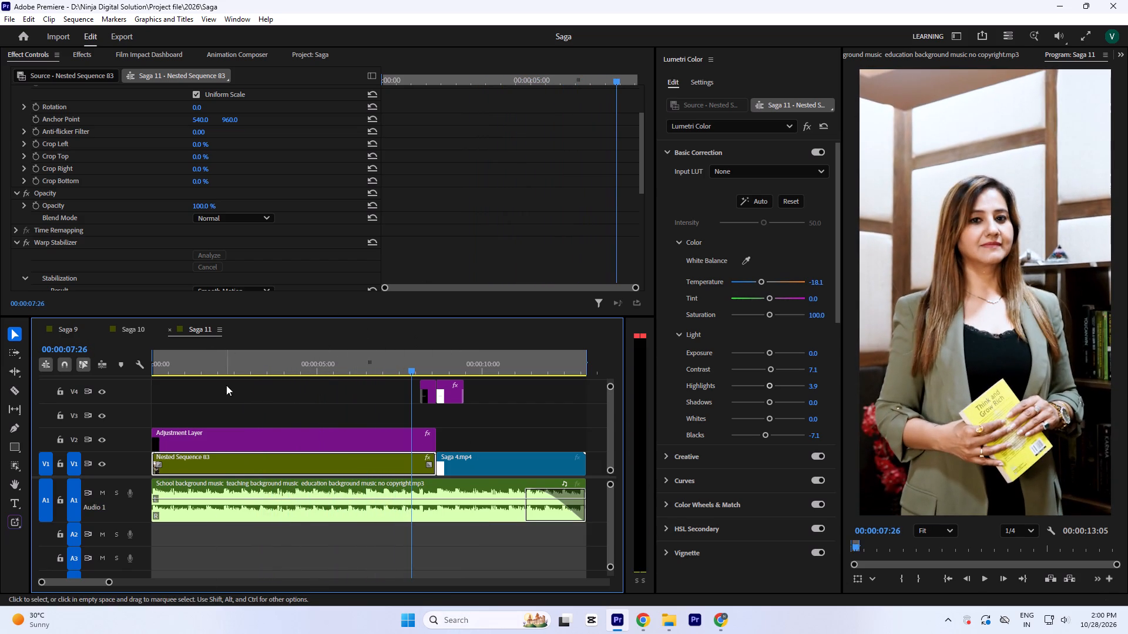
{"action": "key", "text": "space"}
{"action": "key", "text": "space"}
{"action": "key", "text": "space"}
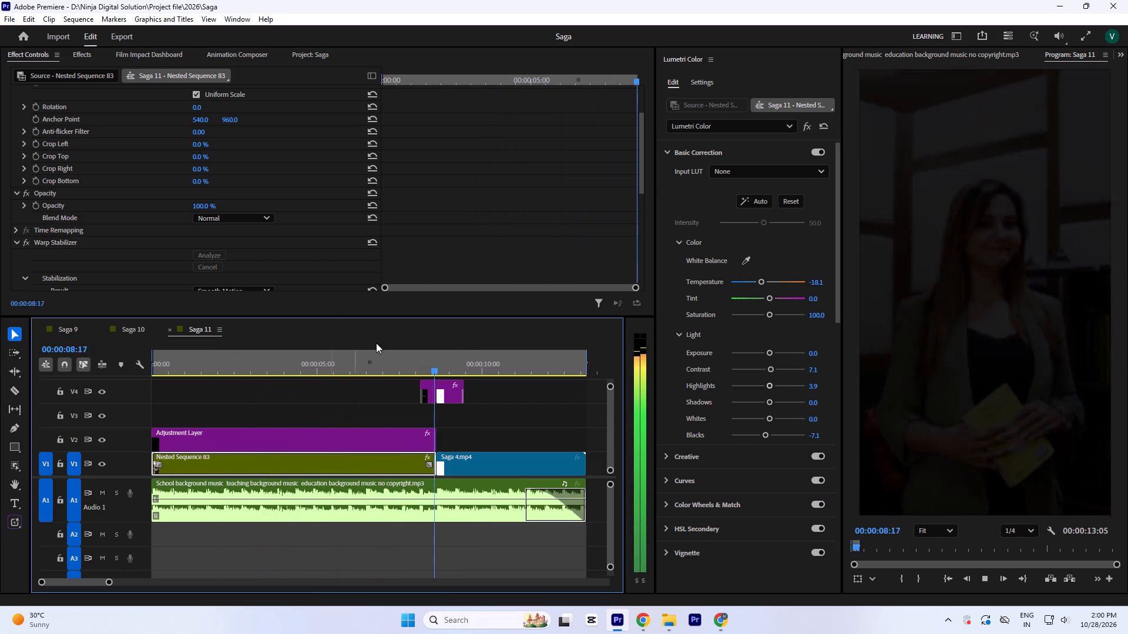
{"action": "key", "text": "space"}
{"action": "left_click", "coordinate": [414, 357]}
{"action": "key", "text": "space"}
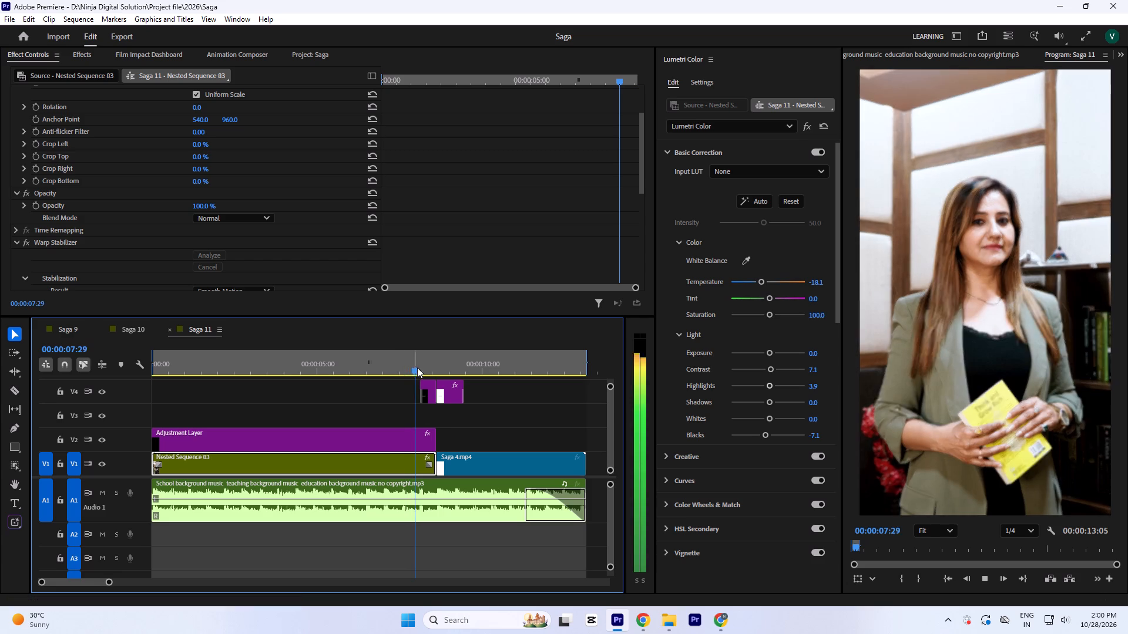
{"action": "key", "text": "space"}
Set the nested sequence's Warp Stabilizer smoothness to 10%, with the playhead at 00:00:07:10.
{"action": "left_click", "coordinate": [395, 356]}
{"action": "scroll", "coordinate": [483, 233], "scroll_direction": "down", "scroll_amount": 2}
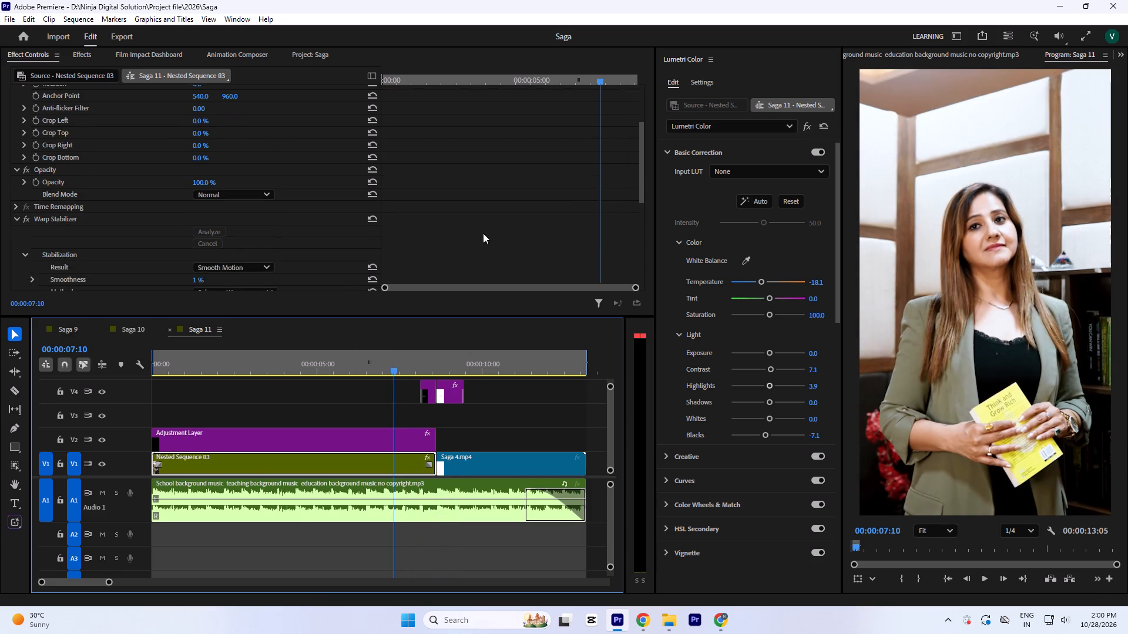
{"action": "scroll", "coordinate": [483, 233], "scroll_direction": "down", "scroll_amount": 3}
{"action": "left_click", "coordinate": [197, 244]}
{"action": "key", "text": "1"}
{"action": "key", "text": "0"}
{"action": "left_click", "coordinate": [550, 226]}
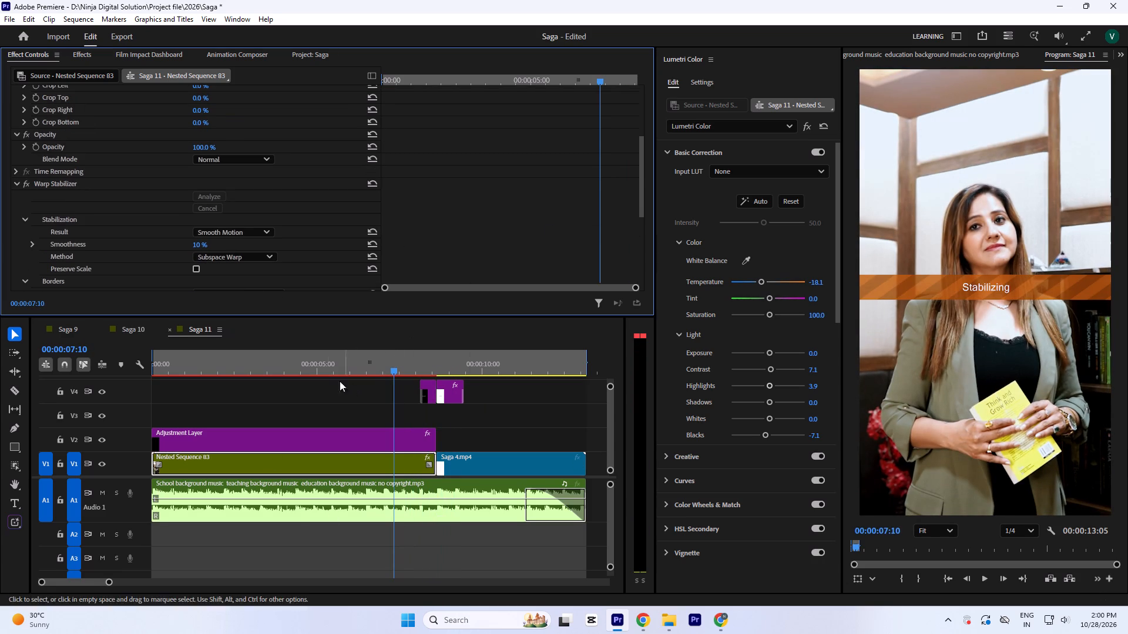
Play Saga 11 around 00:00:04:14 and from the start to review the newly stabilized camera motion.
{"action": "left_click", "coordinate": [301, 361]}
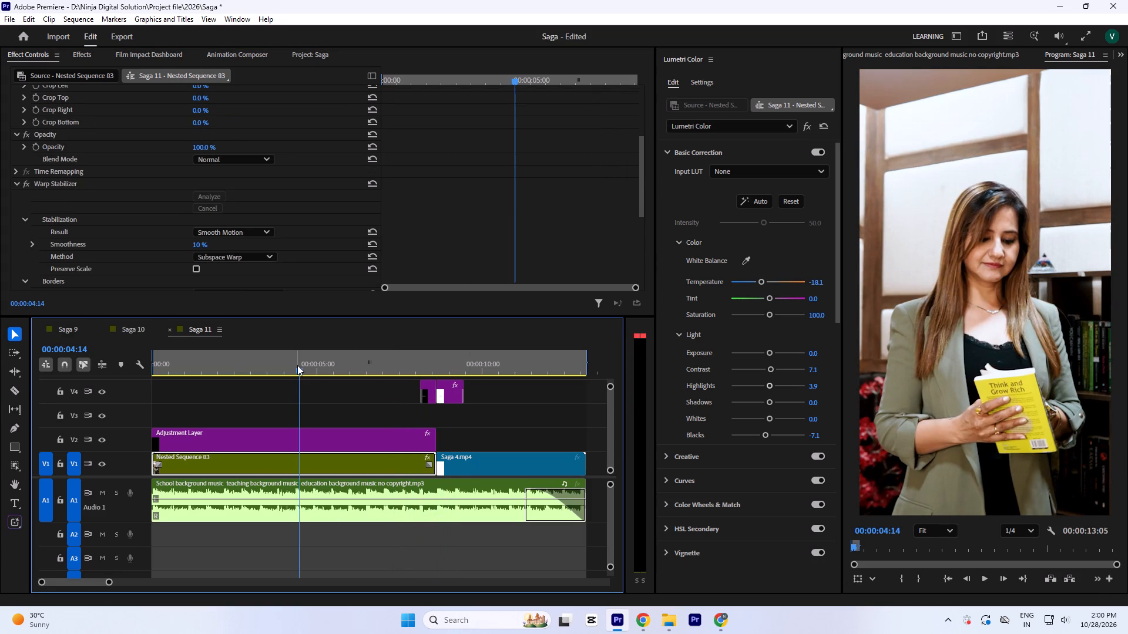
{"action": "key", "text": "space"}
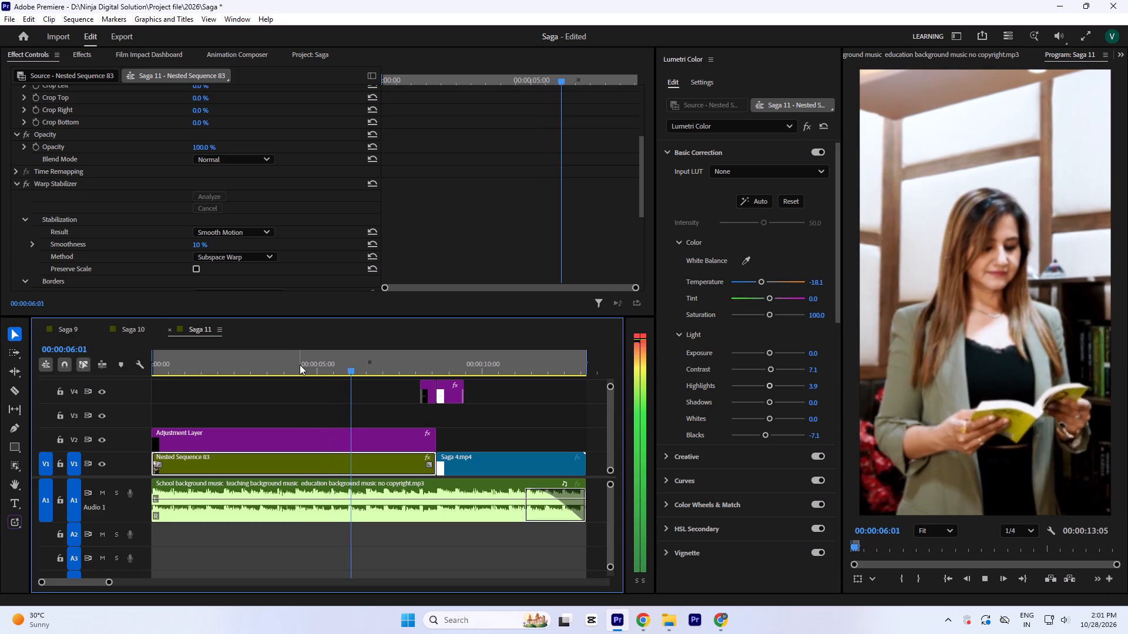
{"action": "left_click_drag", "start_coordinate": [302, 365], "coordinate": [0, 429]}
{"action": "key", "text": "space"}
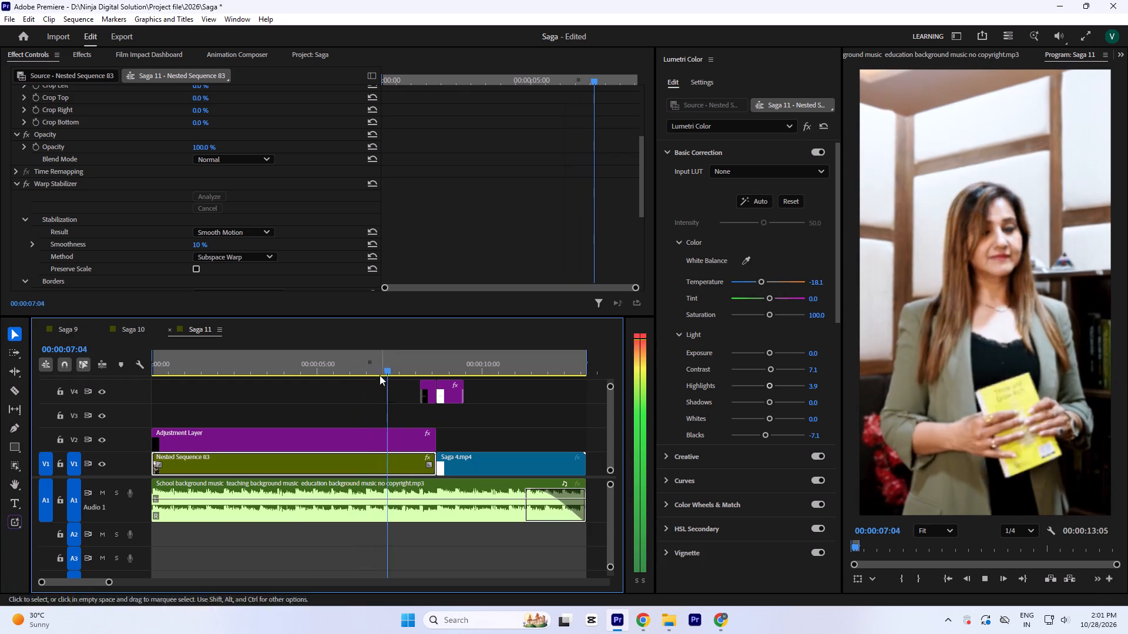
Move the hook text and the four Black-Shadow clips on V3–V7 earlier to start at about 00:00:11:00.
{"action": "key", "text": "minus"}
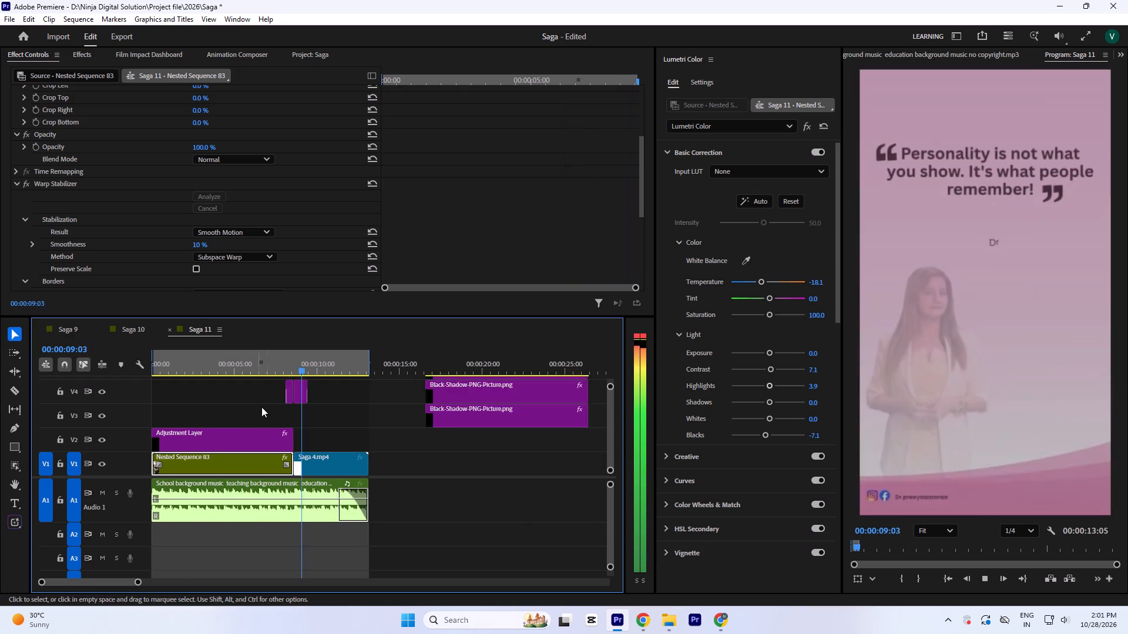
{"action": "key", "text": "minus"}
{"action": "left_click", "coordinate": [342, 363]}
{"action": "type", "text": "`="}
{"action": "key", "text": "equal"}
{"action": "left_click_drag", "start_coordinate": [358, 256], "coordinate": [437, 288]}
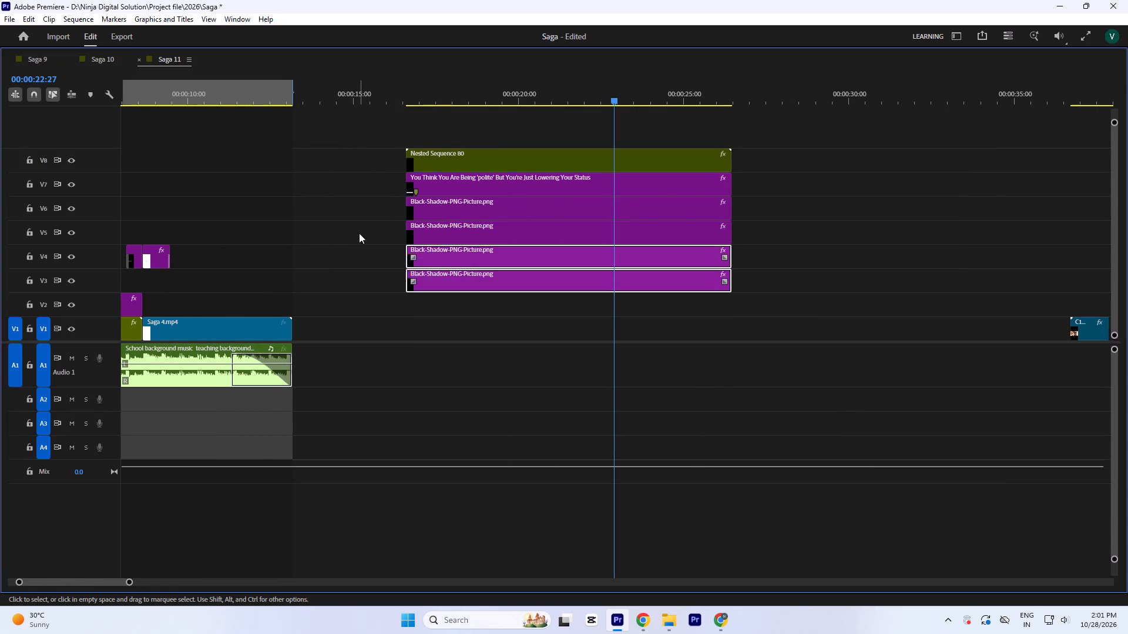
{"action": "left_click_drag", "start_coordinate": [361, 232], "coordinate": [442, 276]}
{"action": "left_click_drag", "start_coordinate": [365, 177], "coordinate": [422, 225]}
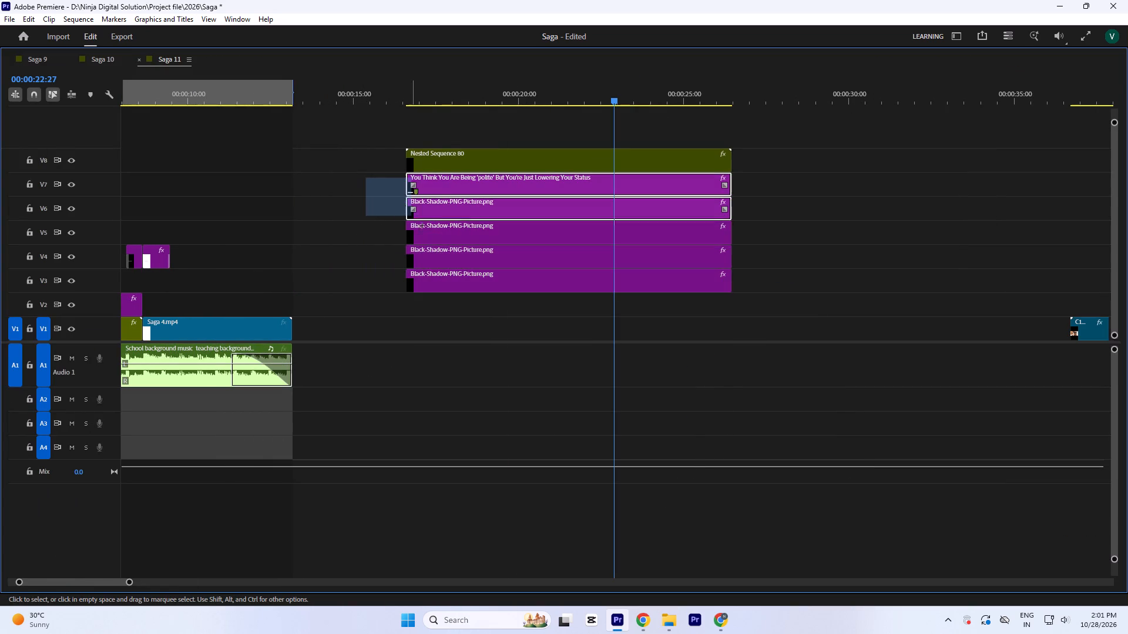
{"action": "left_click_drag", "start_coordinate": [422, 225], "coordinate": [458, 282]}
{"action": "left_click_drag", "start_coordinate": [461, 282], "coordinate": [412, 267]}
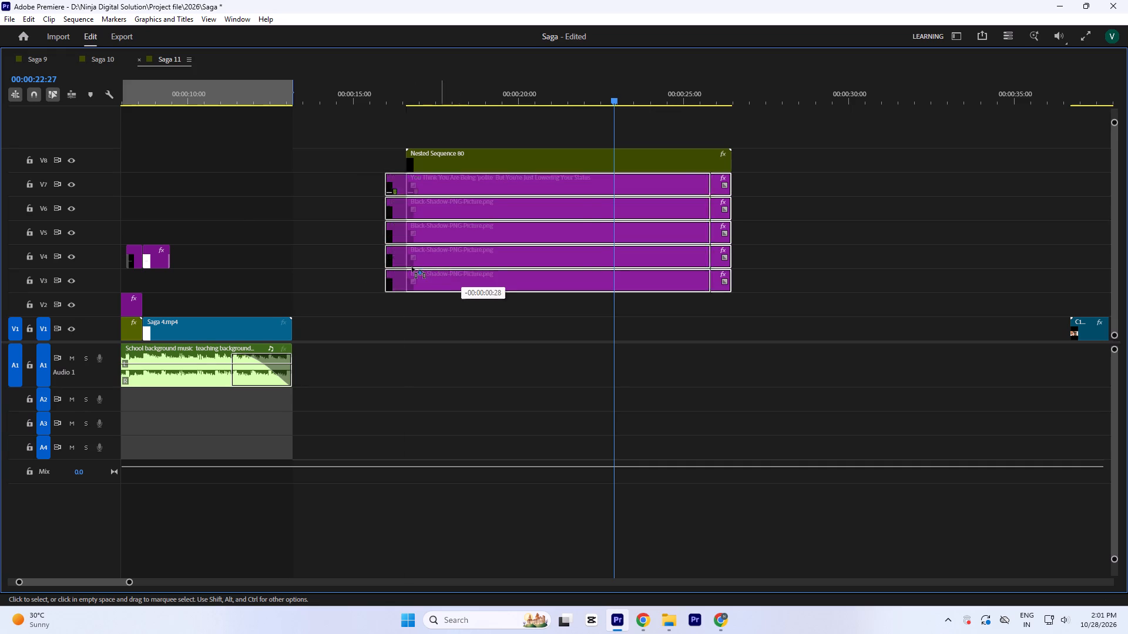
{"action": "left_click_drag", "start_coordinate": [412, 267], "coordinate": [274, 281]}
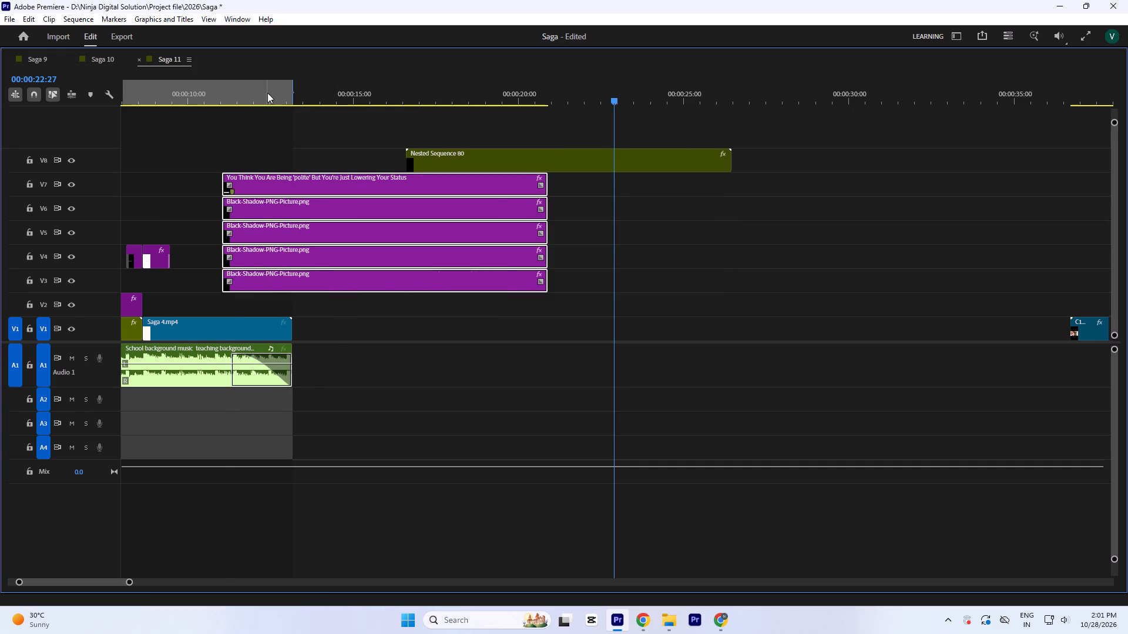
Move both Mister Horse Adjustment transition clips from V4 up to a new V9 track, keeping their timing.
{"action": "left_click", "coordinate": [268, 87]}
{"action": "type", "text": "`-"}
{"action": "key", "text": "minus"}
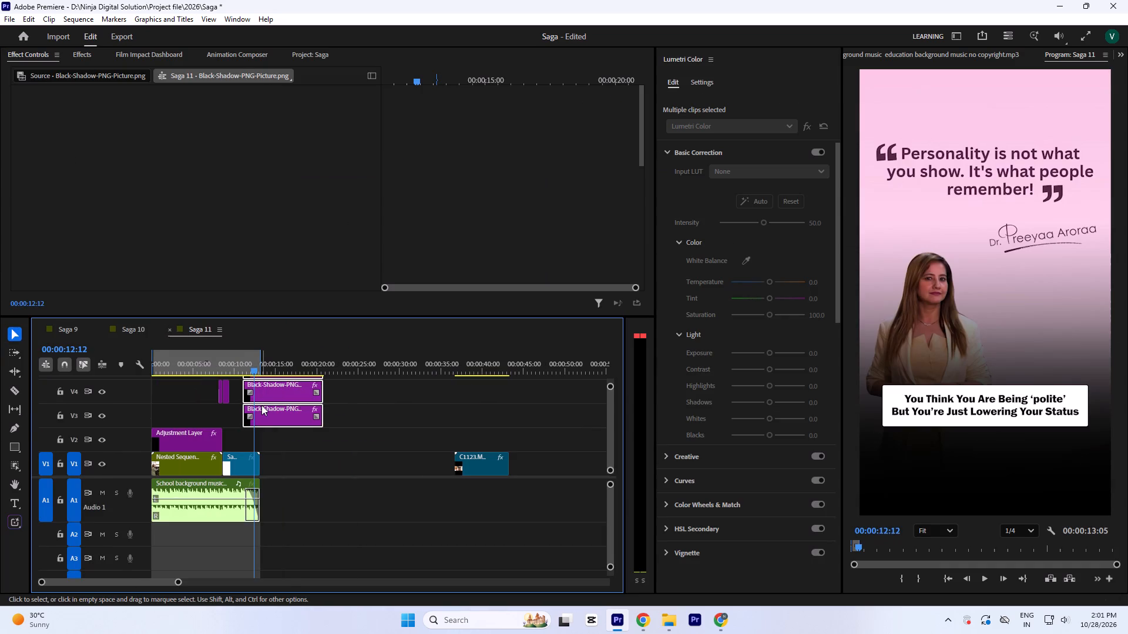
{"action": "type", "text": "`="}
{"action": "key", "text": "equal"}
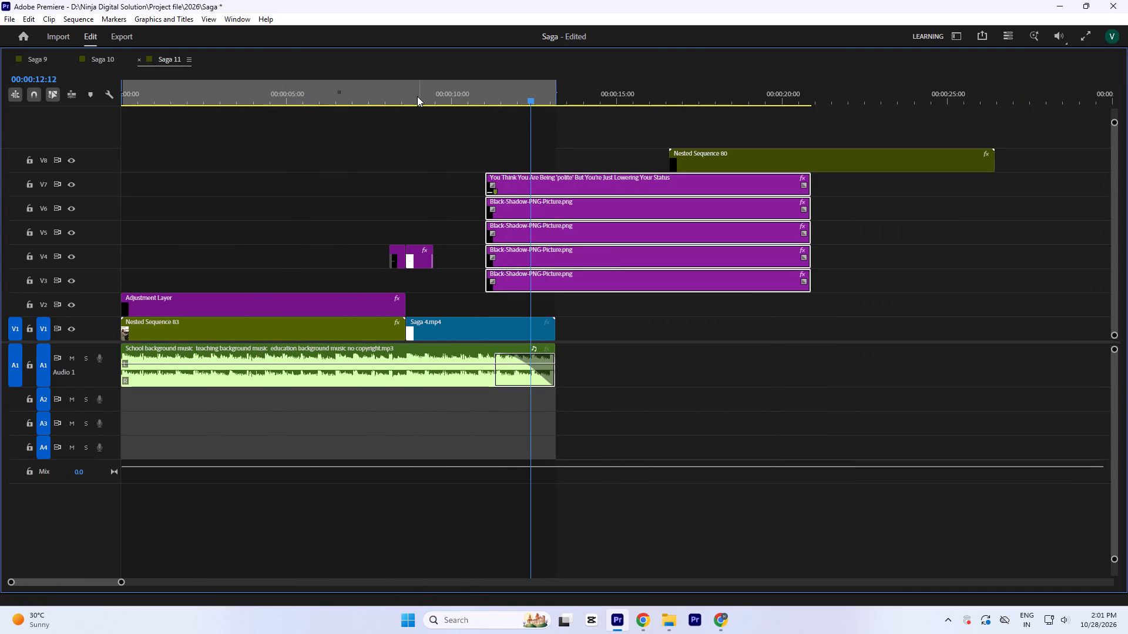
{"action": "left_click", "coordinate": [409, 82]}
{"action": "key", "text": "equal"}
{"action": "key", "text": "equal"}
{"action": "key", "text": "equal"}
{"action": "left_click_drag", "start_coordinate": [508, 225], "coordinate": [671, 261]}
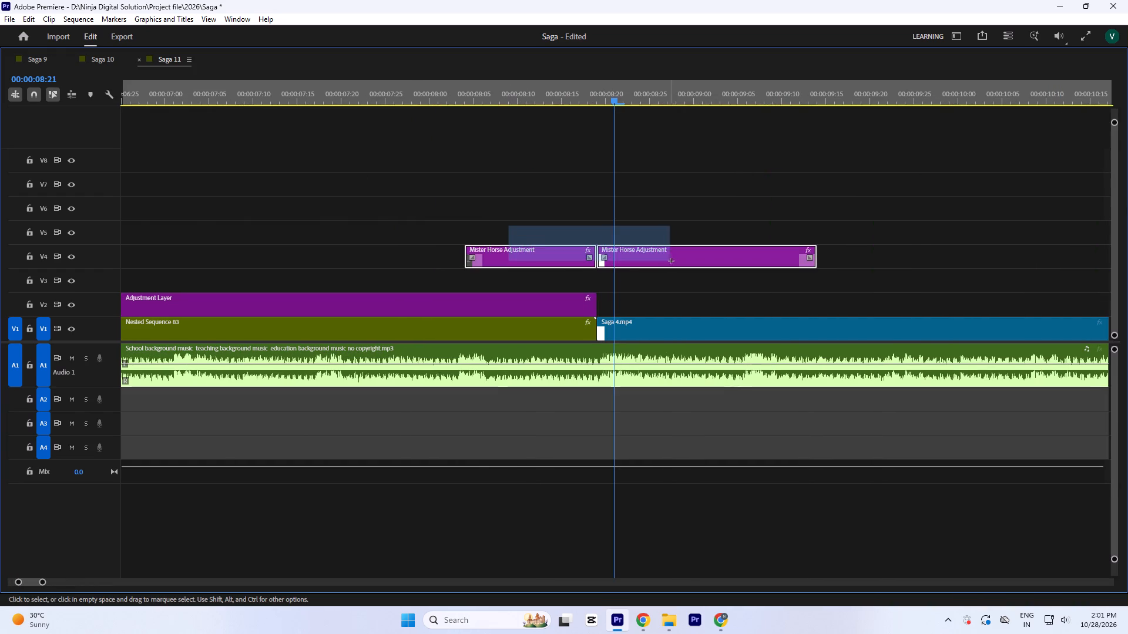
{"action": "left_click_drag", "start_coordinate": [671, 261], "coordinate": [671, 258]}
{"action": "left_click_drag", "start_coordinate": [570, 259], "coordinate": [561, 137]}
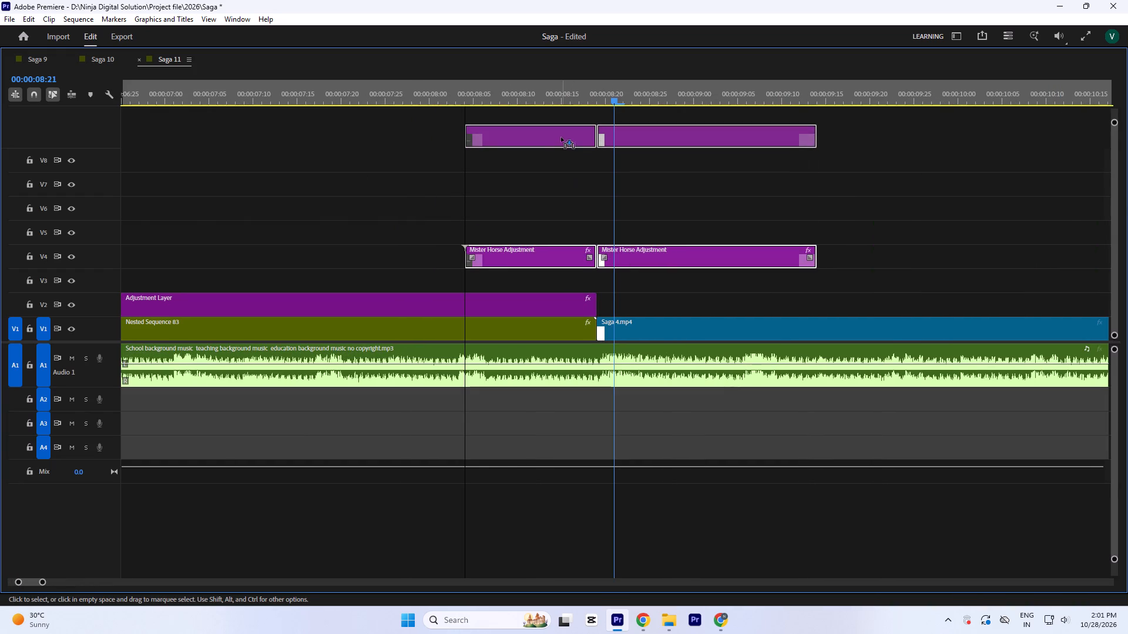
{"action": "left_click_drag", "start_coordinate": [561, 137], "coordinate": [561, 139]}
Park the playhead on the 00:00:08:19 cut and move the hook text and Black-Shadow stack to the sequence start.
{"action": "left_click", "coordinate": [598, 95]}
{"action": "type", "text": "=="}
{"action": "key", "text": "minus"}
{"action": "key", "text": "minus"}
{"action": "key", "text": "minus"}
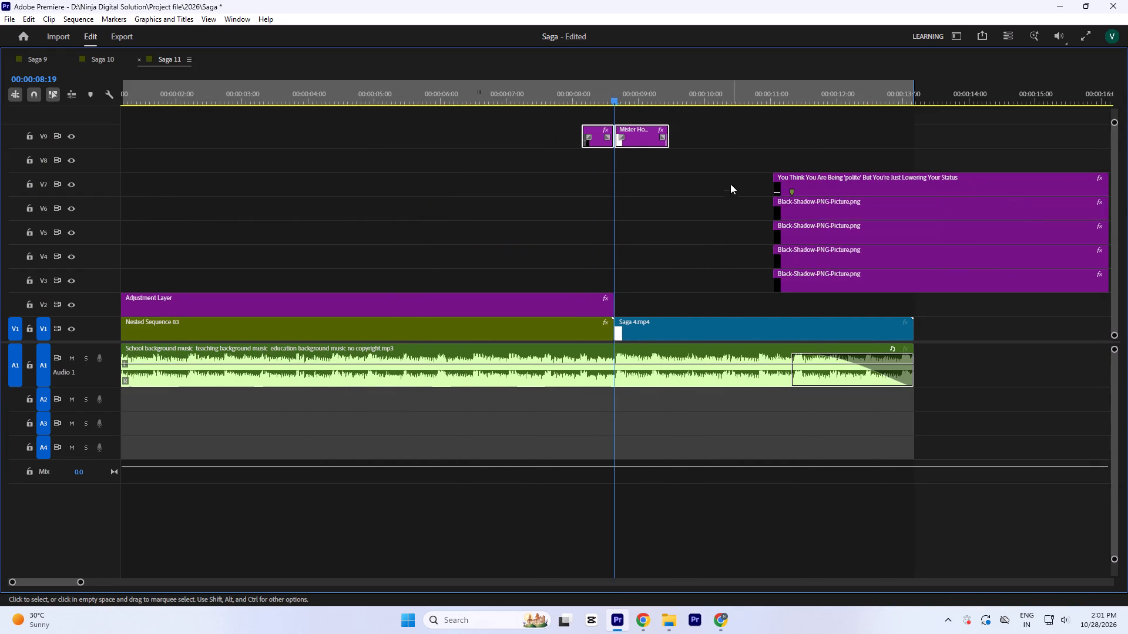
{"action": "left_click_drag", "start_coordinate": [723, 180], "coordinate": [831, 280]}
{"action": "left_click_drag", "start_coordinate": [831, 280], "coordinate": [244, 269]}
{"action": "key", "text": "minus"}
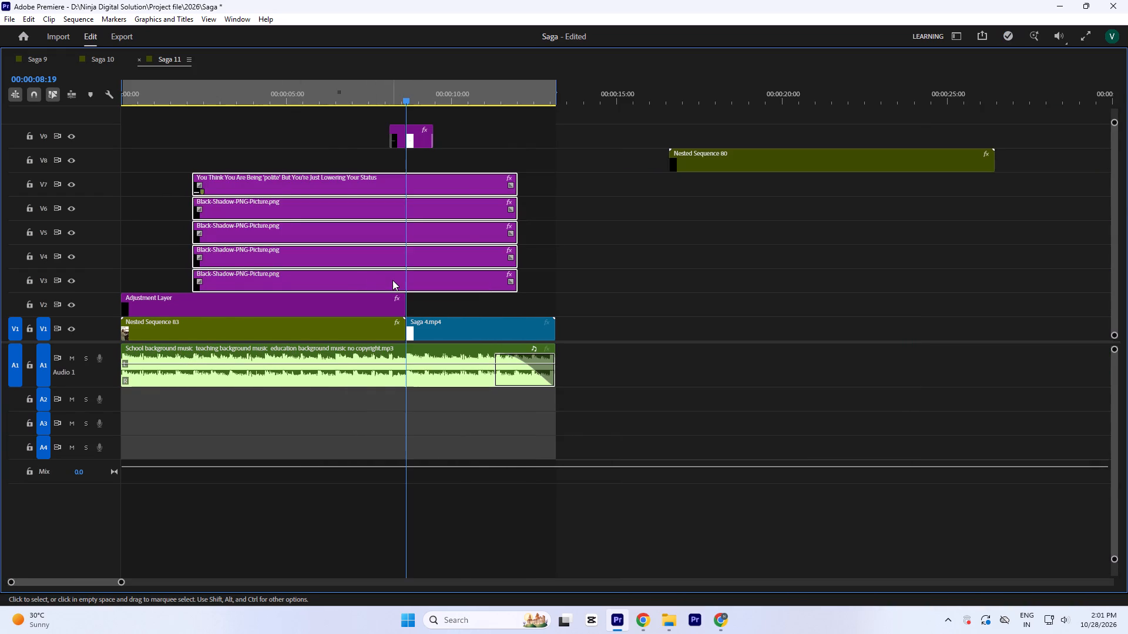
{"action": "left_click_drag", "start_coordinate": [392, 280], "coordinate": [236, 276]}
Trim the ends of the hook text and shadow clips to 00:00:08:19, where the B-roll meets the quote end clip.
{"action": "key", "text": "equal"}
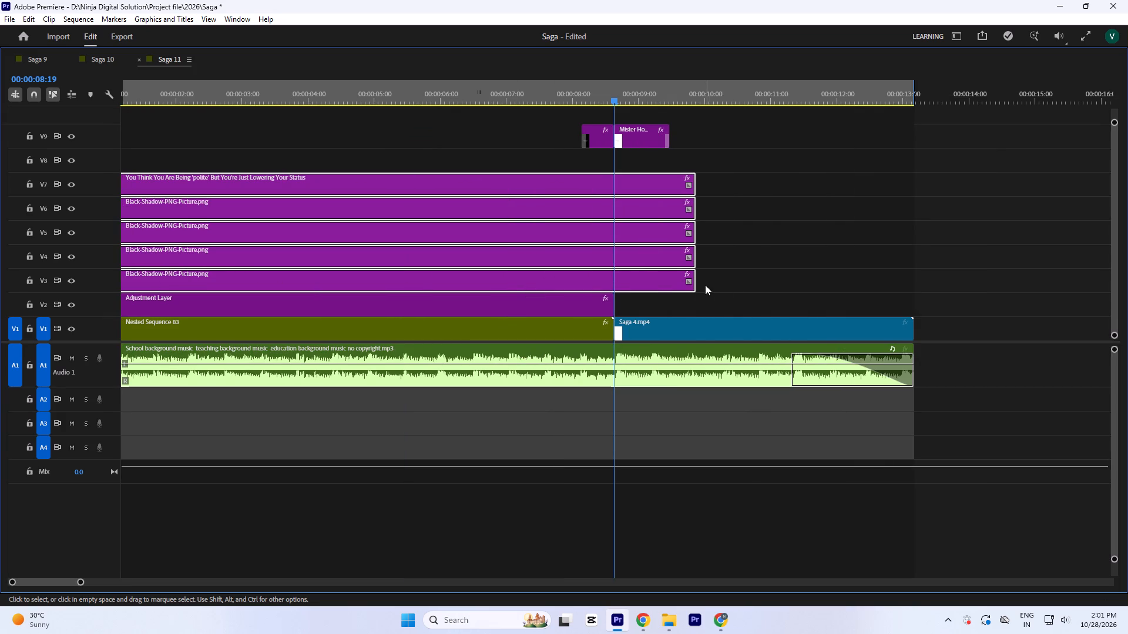
{"action": "left_click_drag", "start_coordinate": [702, 285], "coordinate": [620, 291]}
{"action": "key", "text": "equal"}
{"action": "key", "text": "equal"}
{"action": "key", "text": "equal"}
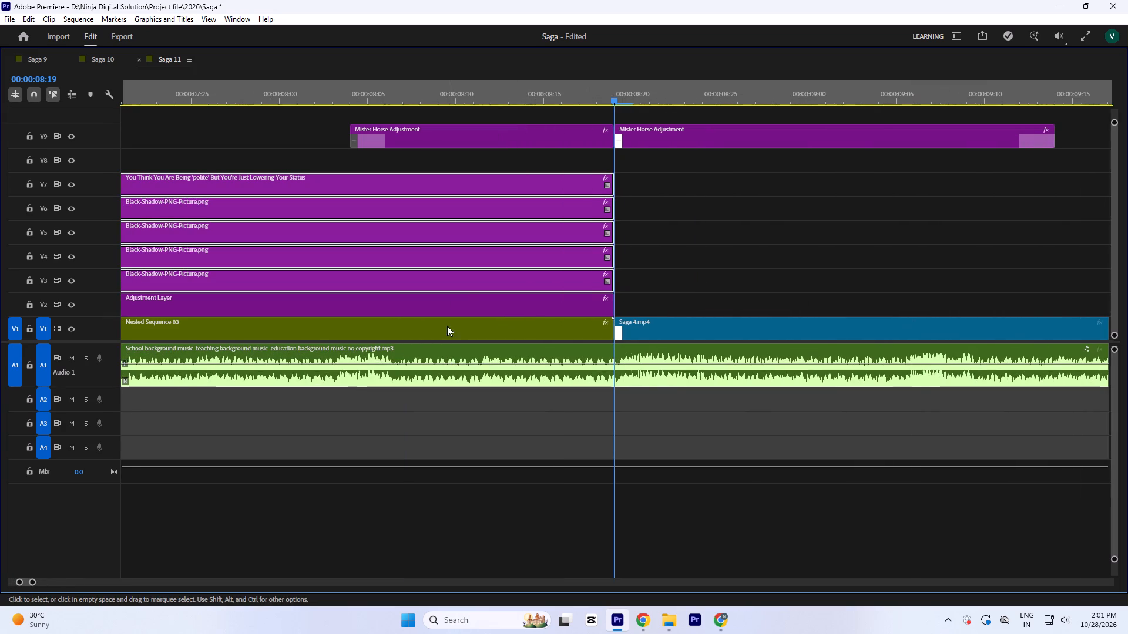
{"action": "key", "text": "equal"}
{"action": "key", "text": "minus"}
{"action": "key", "text": "minus"}
{"action": "key", "text": "minus"}
Nest the four Black-Shadow clips on V3–V6 into one nested sequence with the default name.
{"action": "left_click", "coordinate": [264, 96]}
{"action": "type", "text": "`-"}
{"action": "key", "text": "minus"}
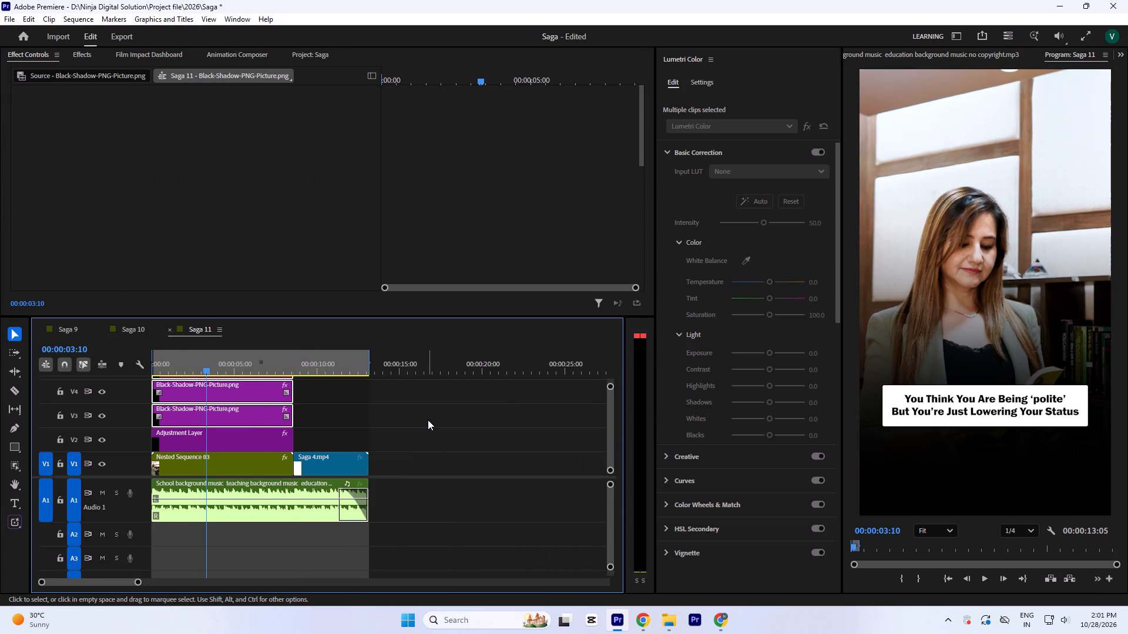
{"action": "type", "text": "`="}
{"action": "left_click", "coordinate": [437, 267]}
{"action": "left_click_drag", "start_coordinate": [479, 281], "coordinate": [348, 225]}
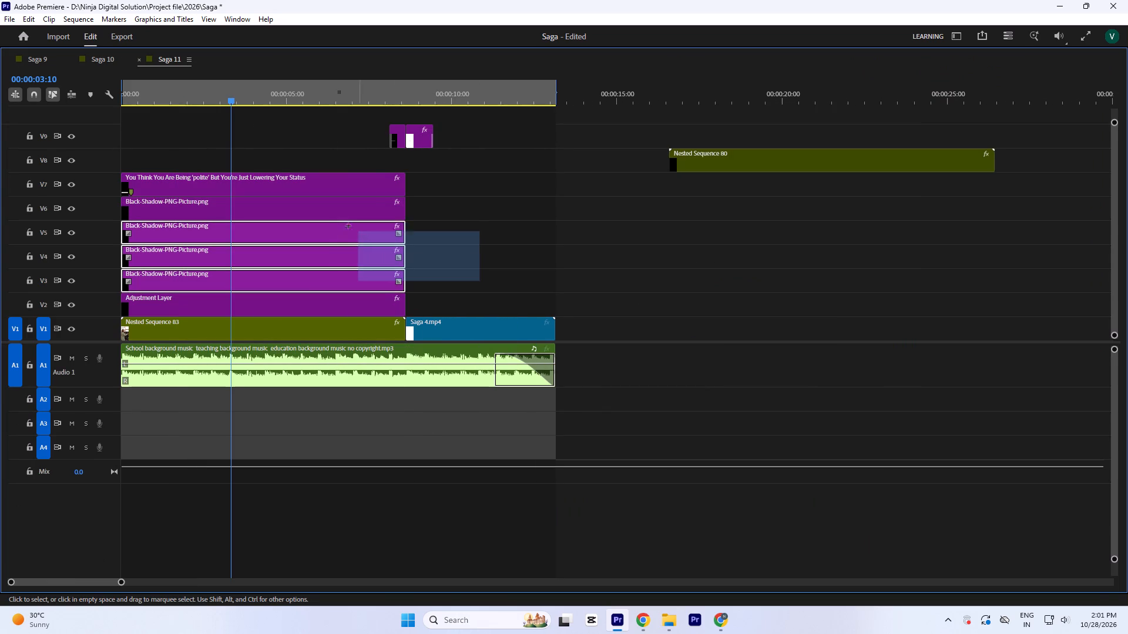
{"action": "left_click_drag", "start_coordinate": [348, 225], "coordinate": [314, 207]}
{"action": "key", "text": "n"}
{"action": "key", "text": "Return"}
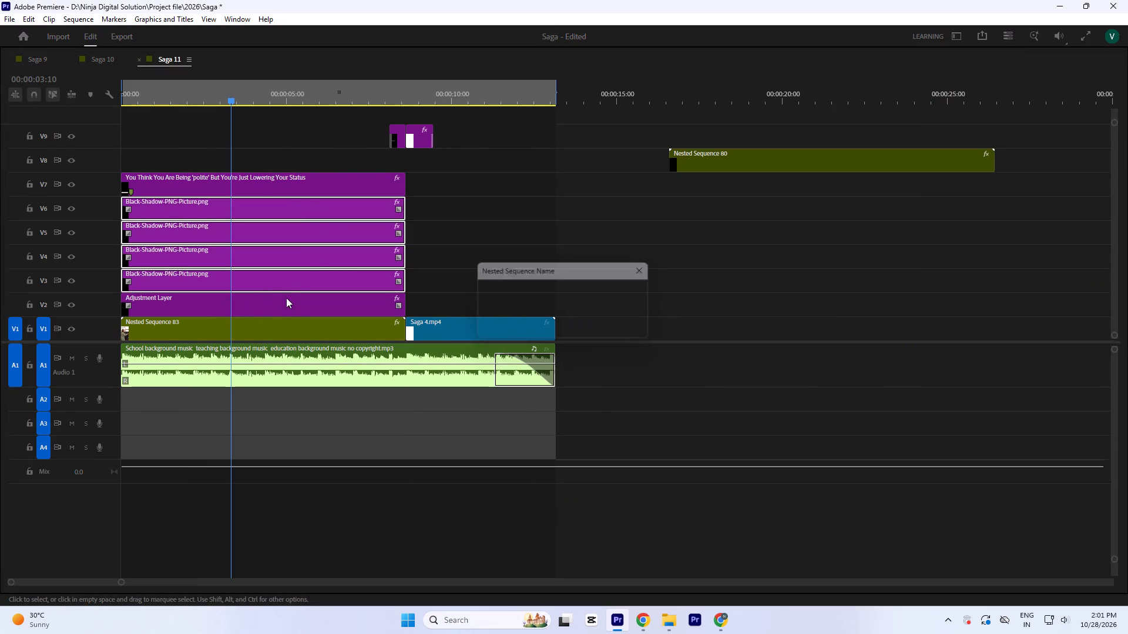
Lower the nested shadow sequence in the frame by increasing its vertical position beyond 1295.
{"action": "left_click", "coordinate": [276, 286]}
{"action": "key", "text": "grave"}
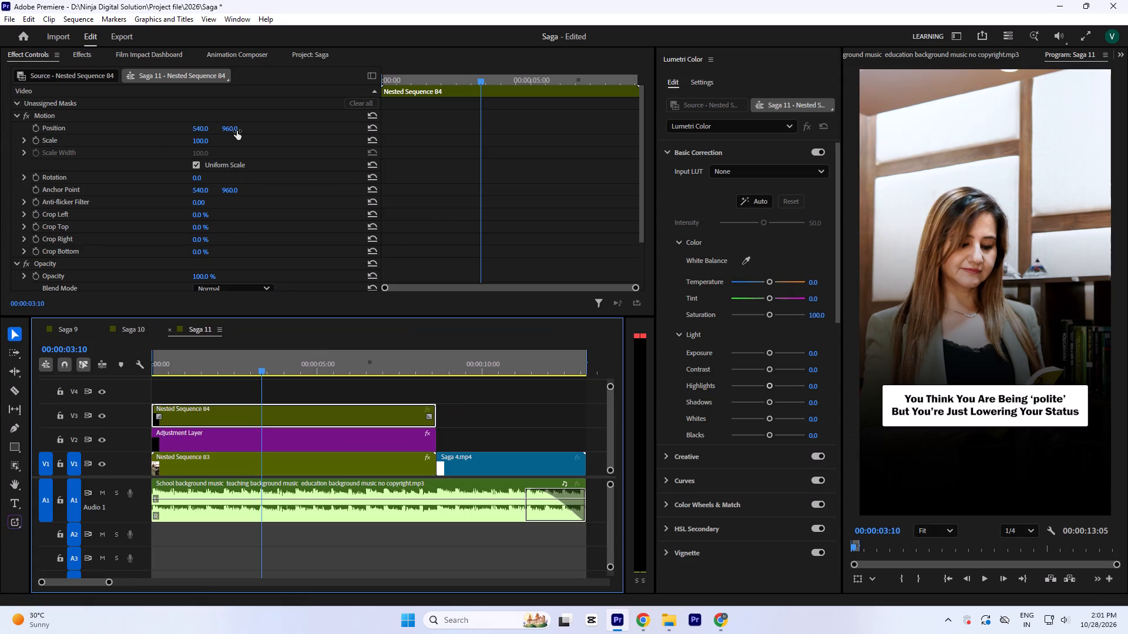
{"action": "left_click_drag", "start_coordinate": [234, 129], "coordinate": [233, 107]}
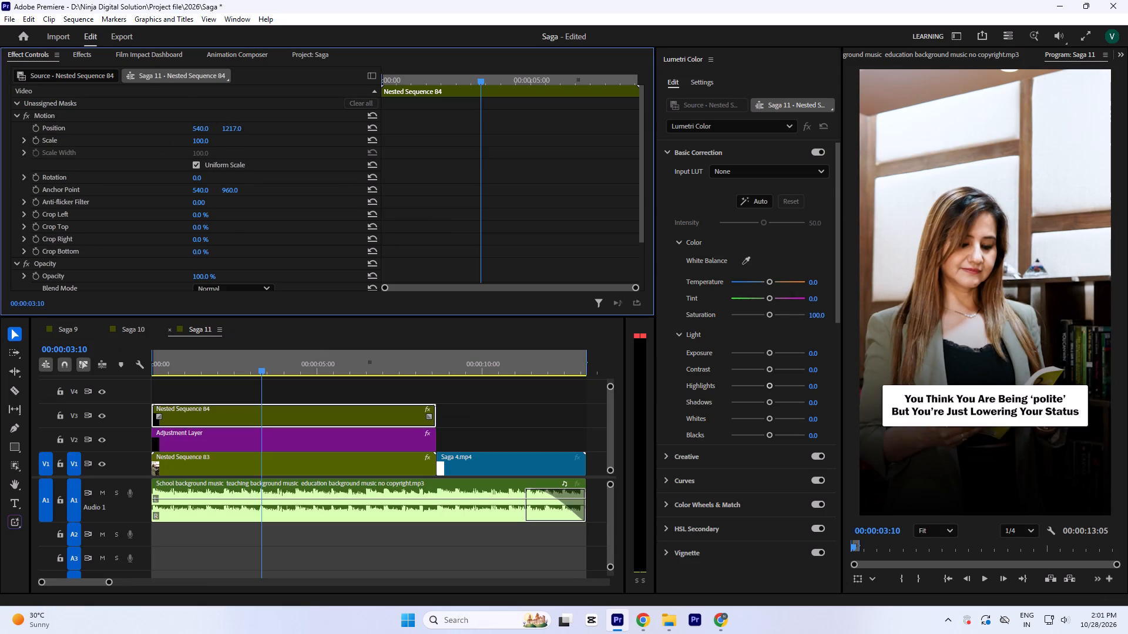
{"action": "left_click_drag", "start_coordinate": [233, 107], "coordinate": [234, 80]}
{"action": "left_click_drag", "start_coordinate": [234, 80], "coordinate": [234, 73]}
{"action": "left_click_drag", "start_coordinate": [234, 132], "coordinate": [231, 118]}
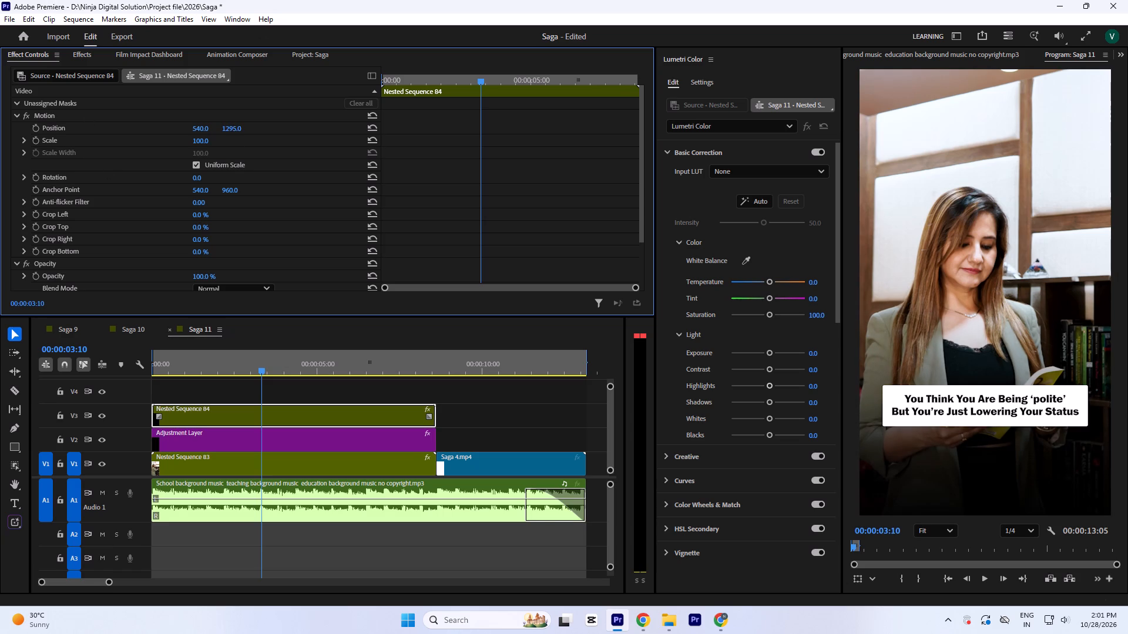
{"action": "left_click_drag", "start_coordinate": [231, 118], "coordinate": [226, 89]}
Move the hook text clip from V7 down to V4, directly above the nested shadow sequence.
{"action": "left_click", "coordinate": [305, 365]}
{"action": "type", "text": "`="}
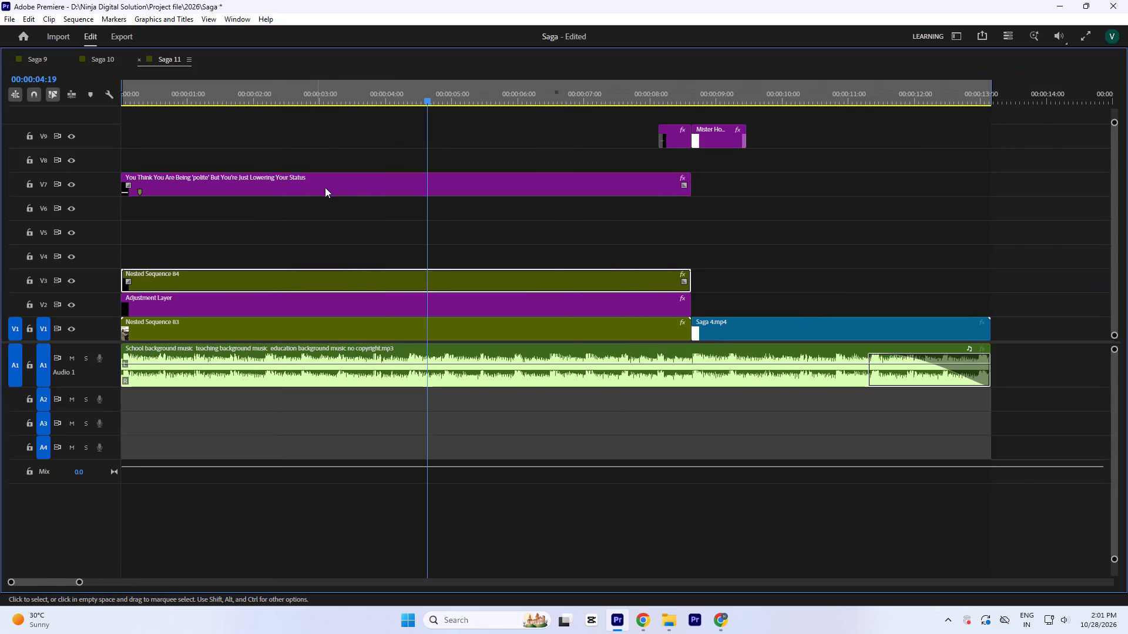
{"action": "left_click", "coordinate": [328, 194]}
{"action": "left_click_drag", "start_coordinate": [329, 184], "coordinate": [335, 249]}
Raise the hook text in the frame by setting its Vector Motion vertical position to 1506.2.
{"action": "key", "text": "grave"}
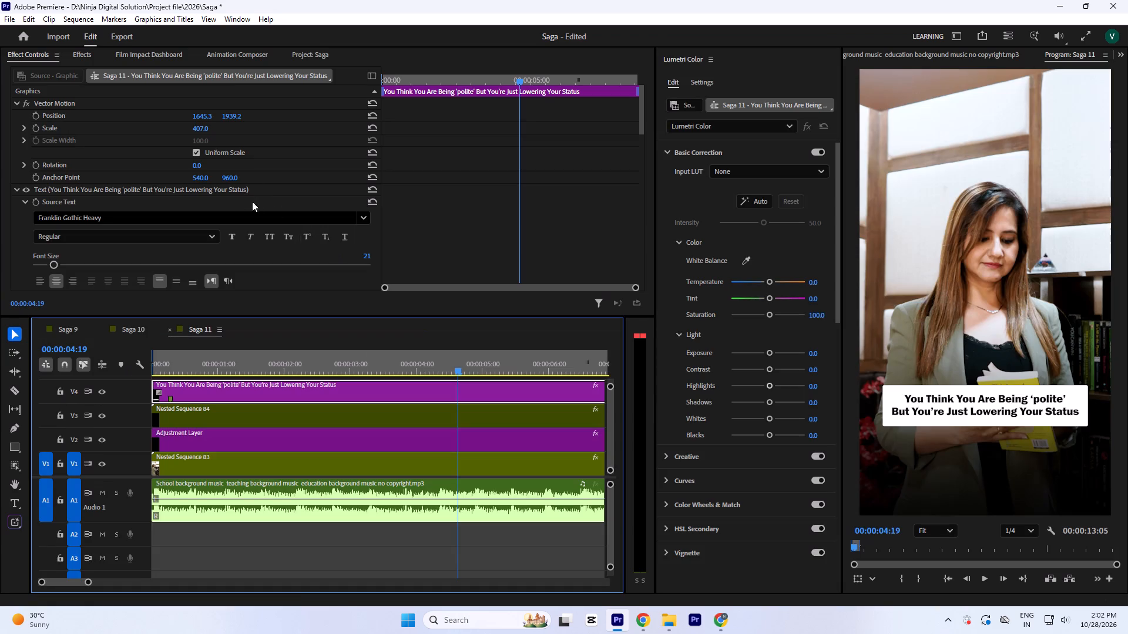
{"action": "left_click_drag", "start_coordinate": [235, 116], "coordinate": [243, 138]}
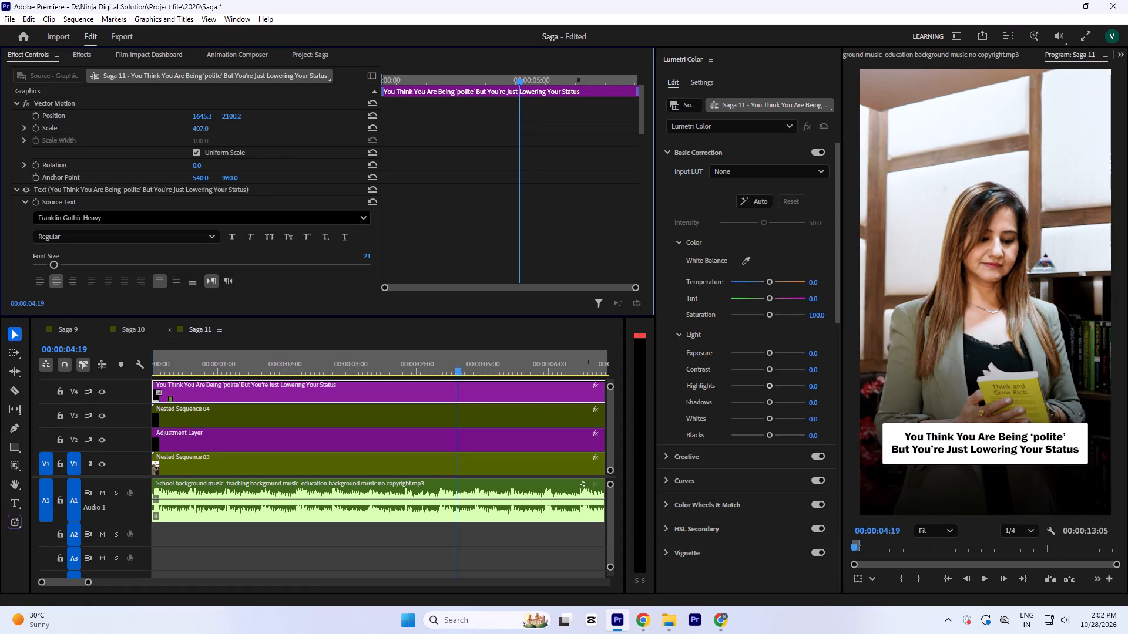
{"action": "left_click_drag", "start_coordinate": [243, 138], "coordinate": [230, 86]}
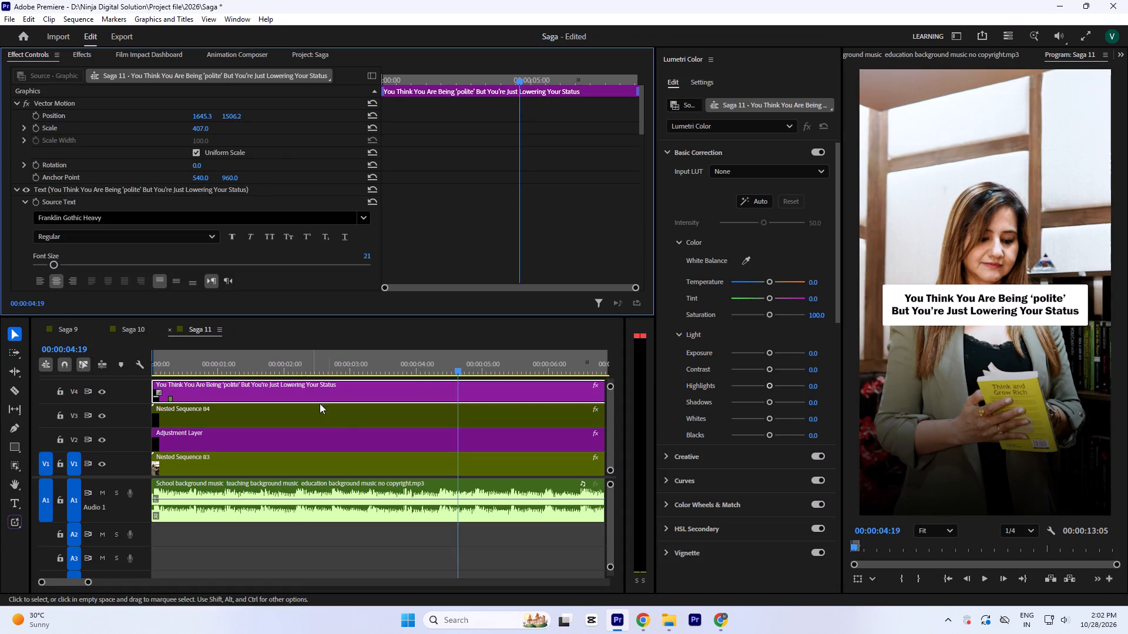
Adjust the nested shadow sequence's vertical position to 1347, with the playhead at 00:00:04:12.
{"action": "left_click", "coordinate": [443, 355]}
{"action": "key", "text": "grave"}
{"action": "left_click", "coordinate": [382, 284]}
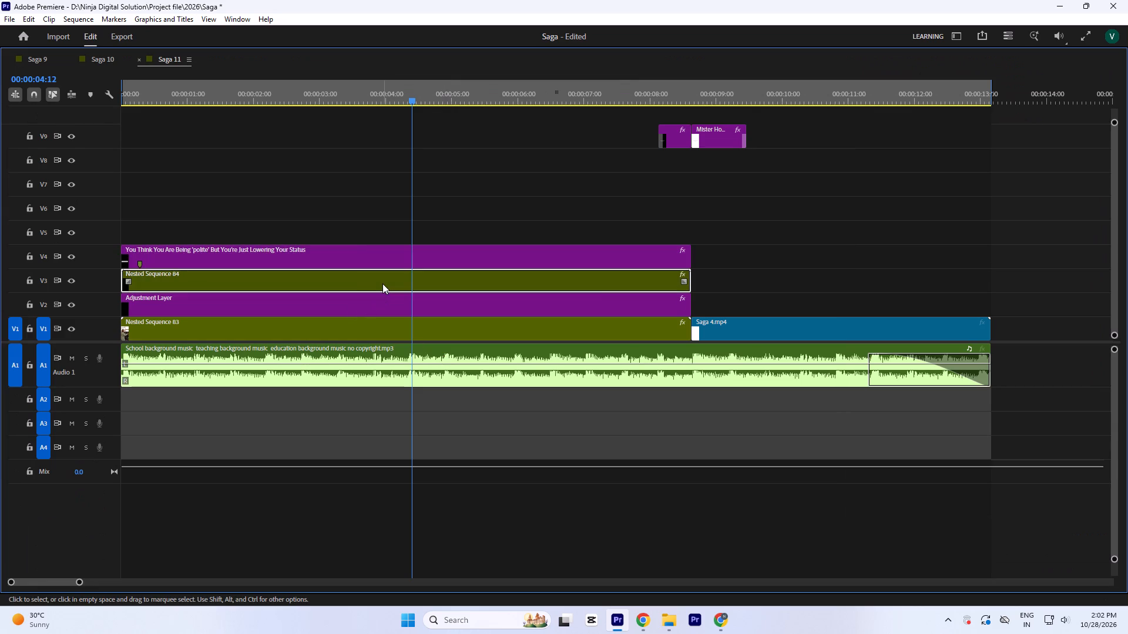
{"action": "key", "text": "grave"}
{"action": "left_click_drag", "start_coordinate": [229, 127], "coordinate": [229, 126]}
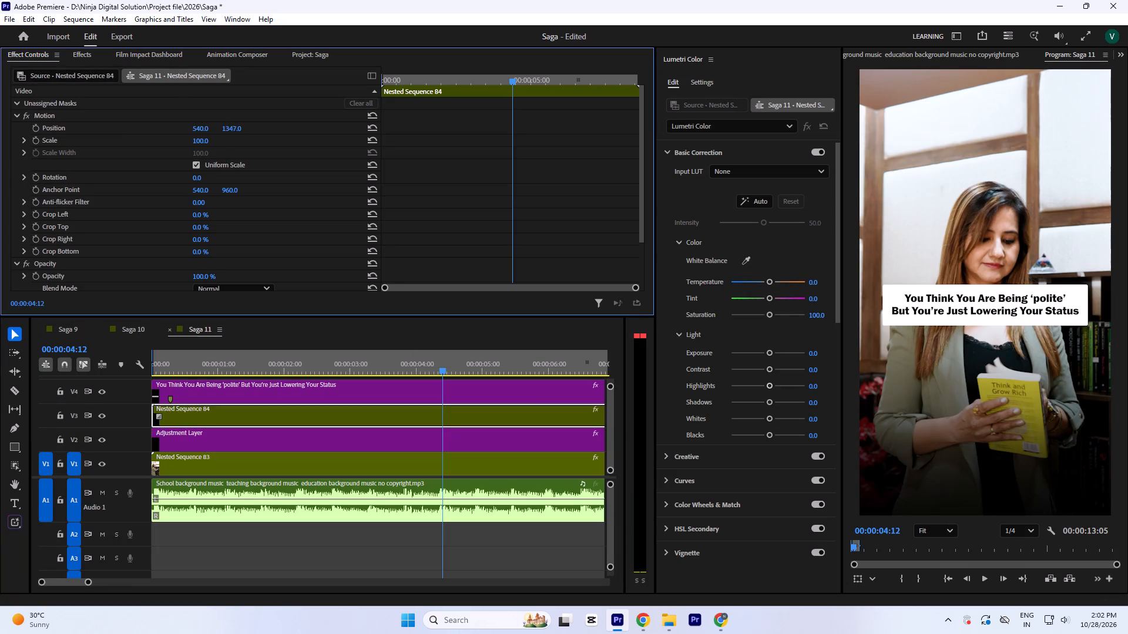
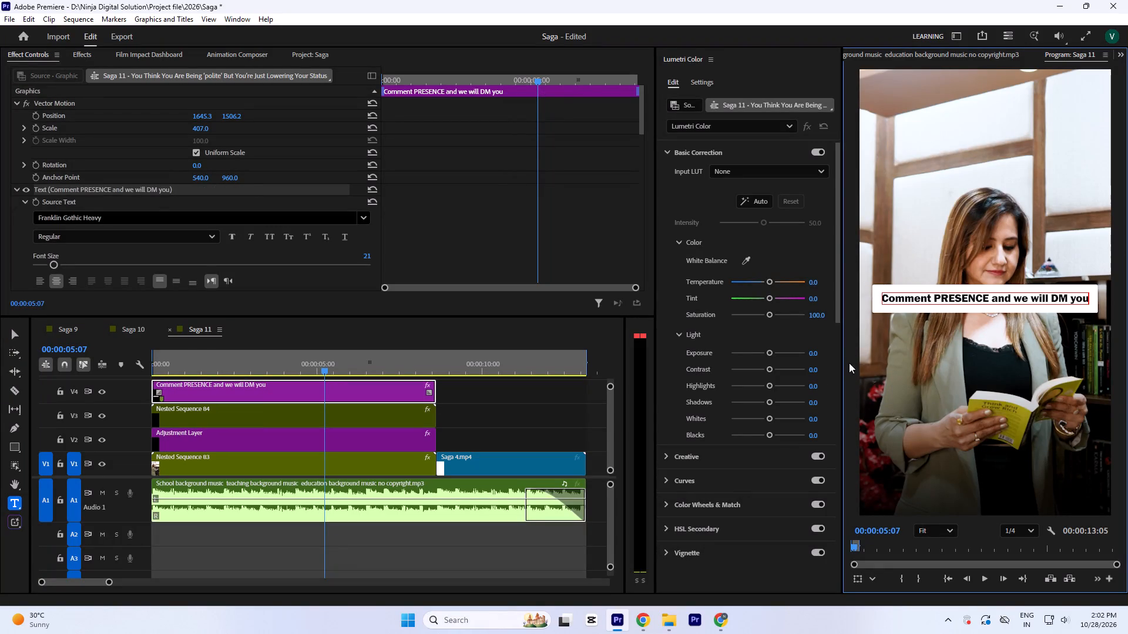
Change the last word of the V4 text to capitals so it reads "Comment PRESENCE and we will DM YOU".
{"action": "left_click", "coordinate": [995, 298]}
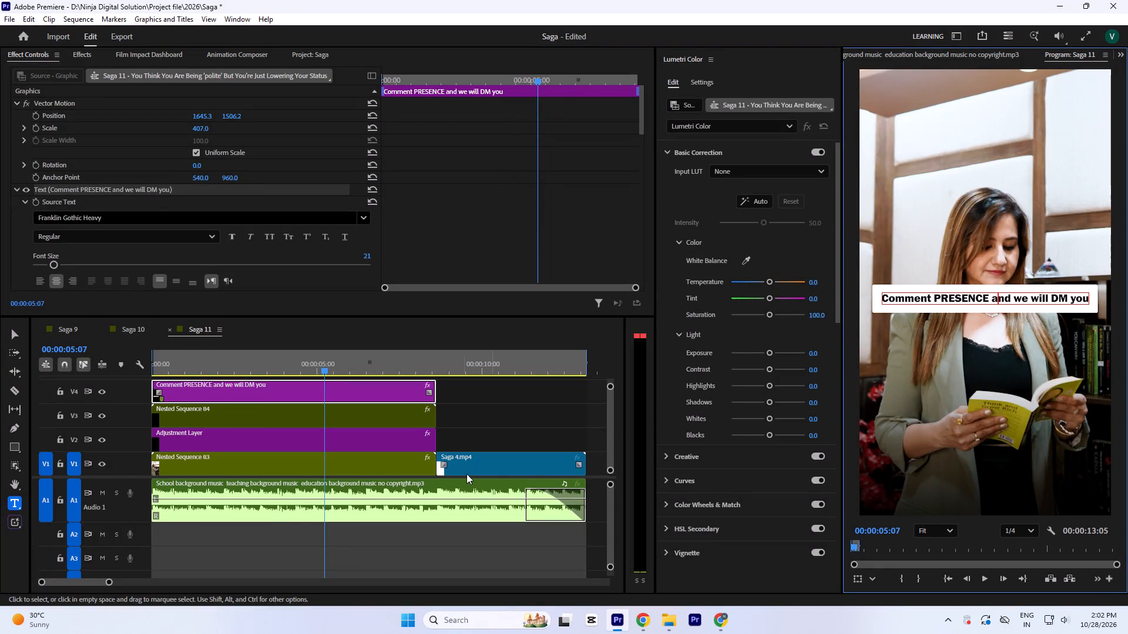
{"action": "left_click", "coordinate": [1079, 294]}
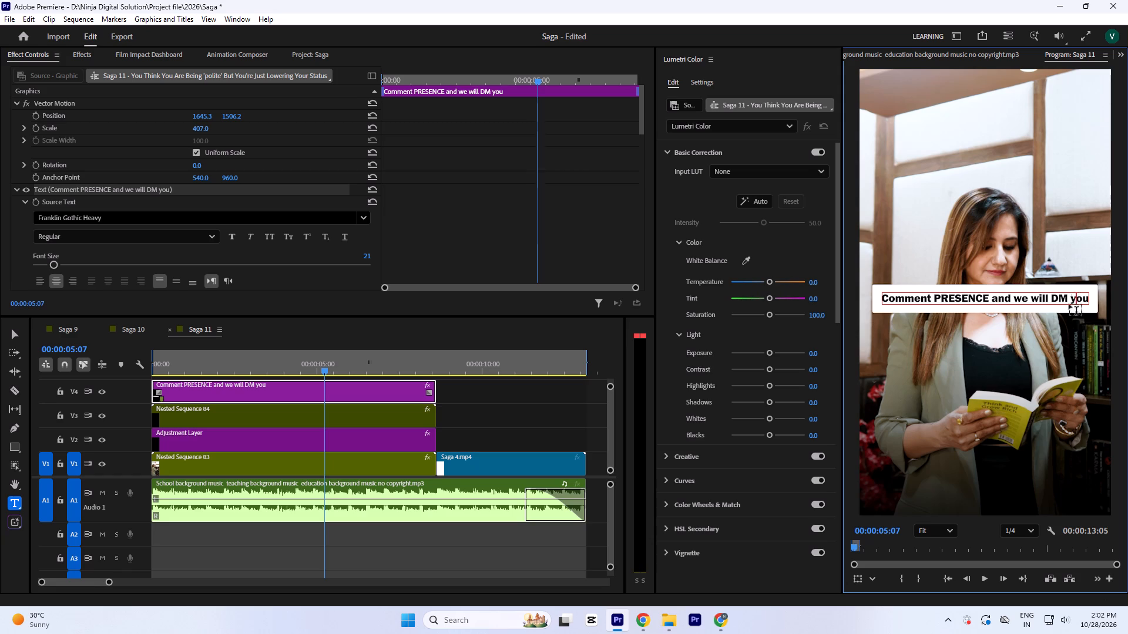
{"action": "key", "text": "Right"}
{"action": "key", "text": "Right"}
{"action": "key", "text": "Right"}
{"action": "key", "text": "BackSpace"}
{"action": "key", "text": "BackSpace"}
{"action": "key", "text": "BackSpace"}
{"action": "type", "text": "YOU"}
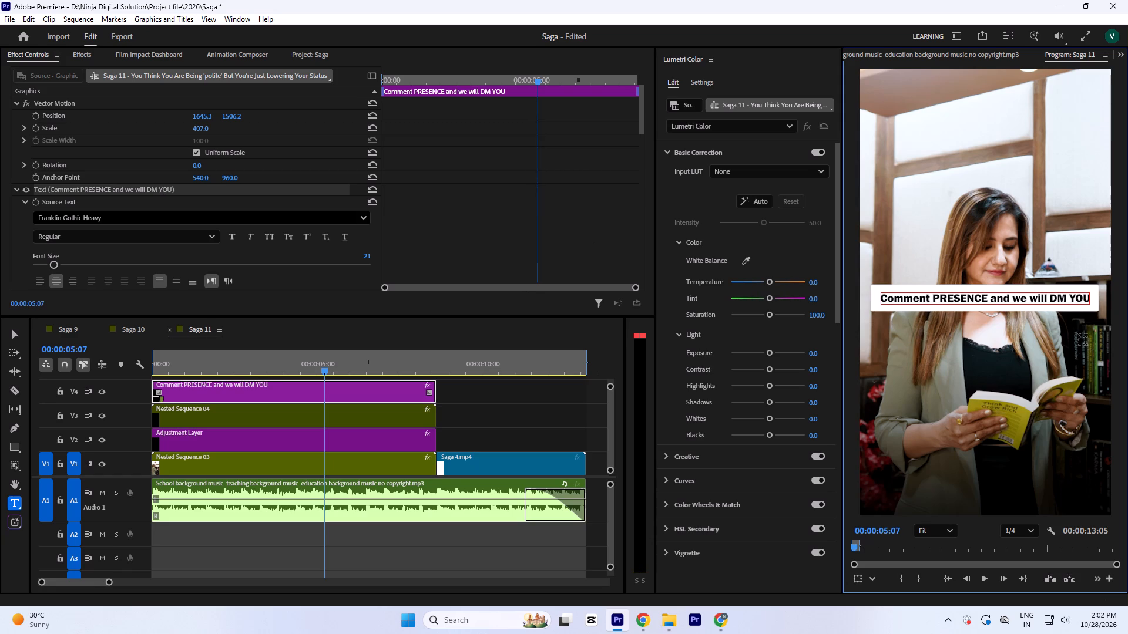
{"action": "left_click", "coordinate": [518, 423]}
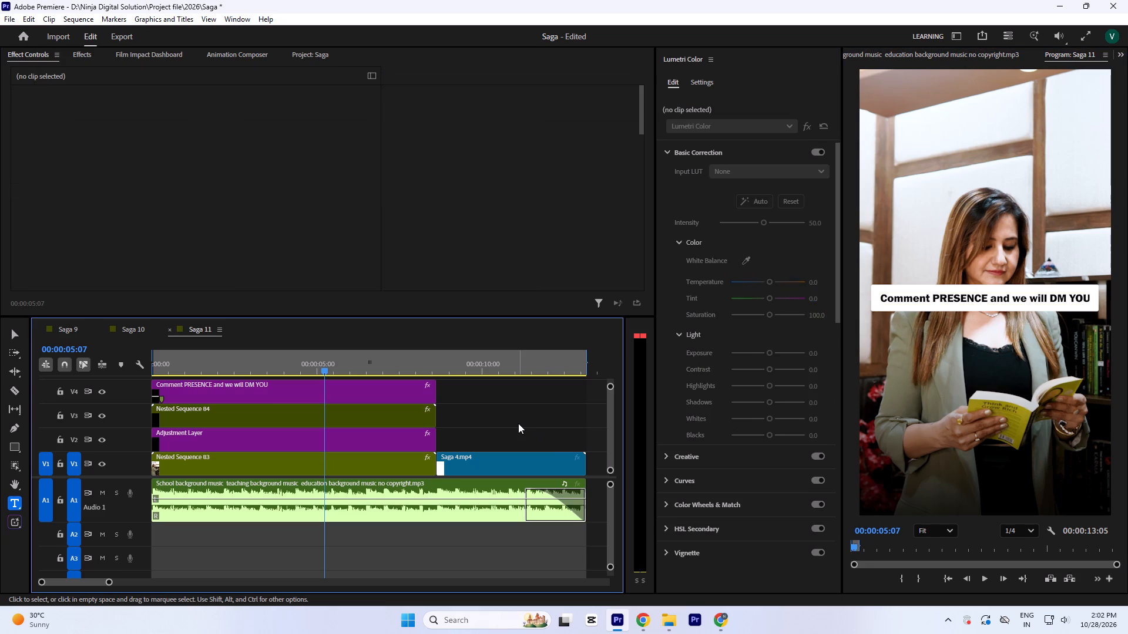
{"action": "type", "text": "``"}
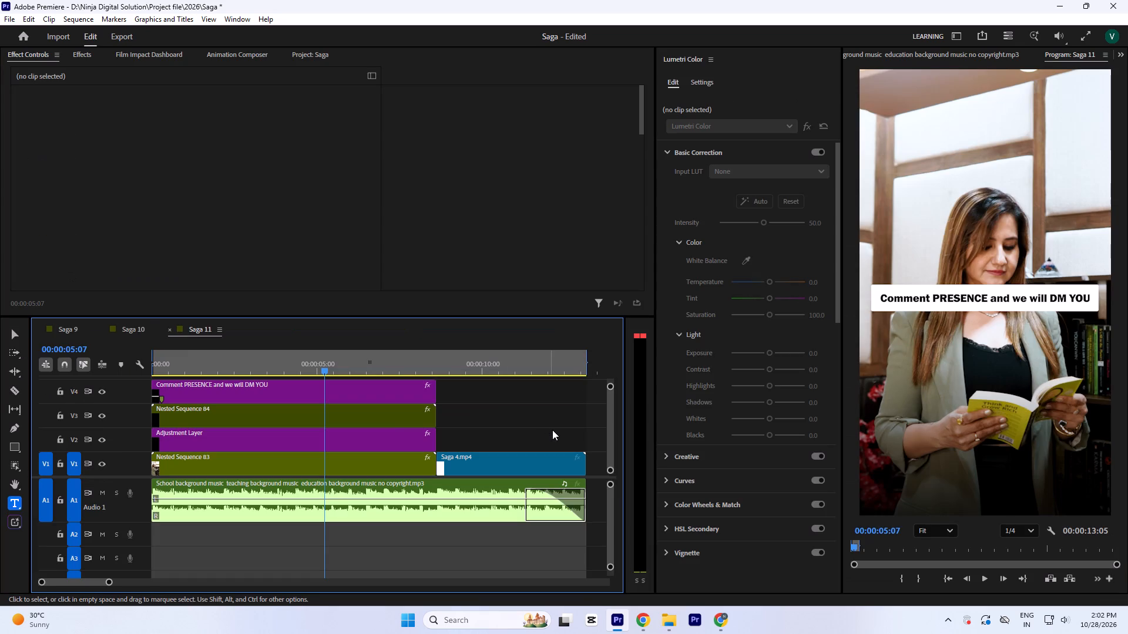
Scale the call-to-action text to 387 and move it to the lower frame at Vector Motion position 1593.3, 2127.2.
{"action": "left_click", "coordinate": [362, 401]}
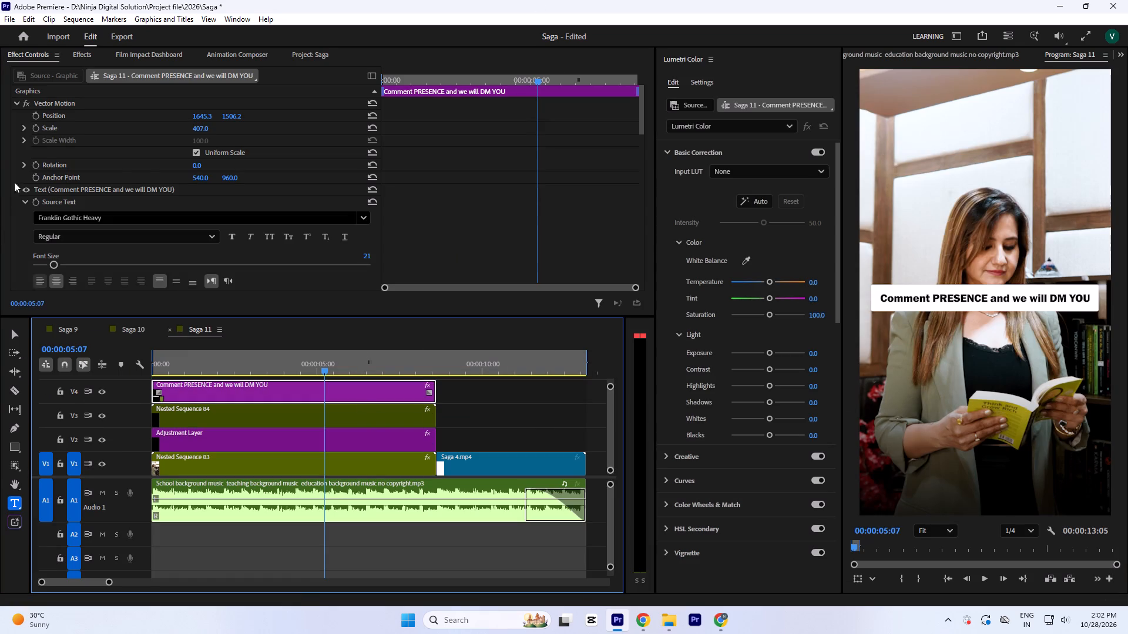
{"action": "left_click_drag", "start_coordinate": [201, 127], "coordinate": [201, 128]}
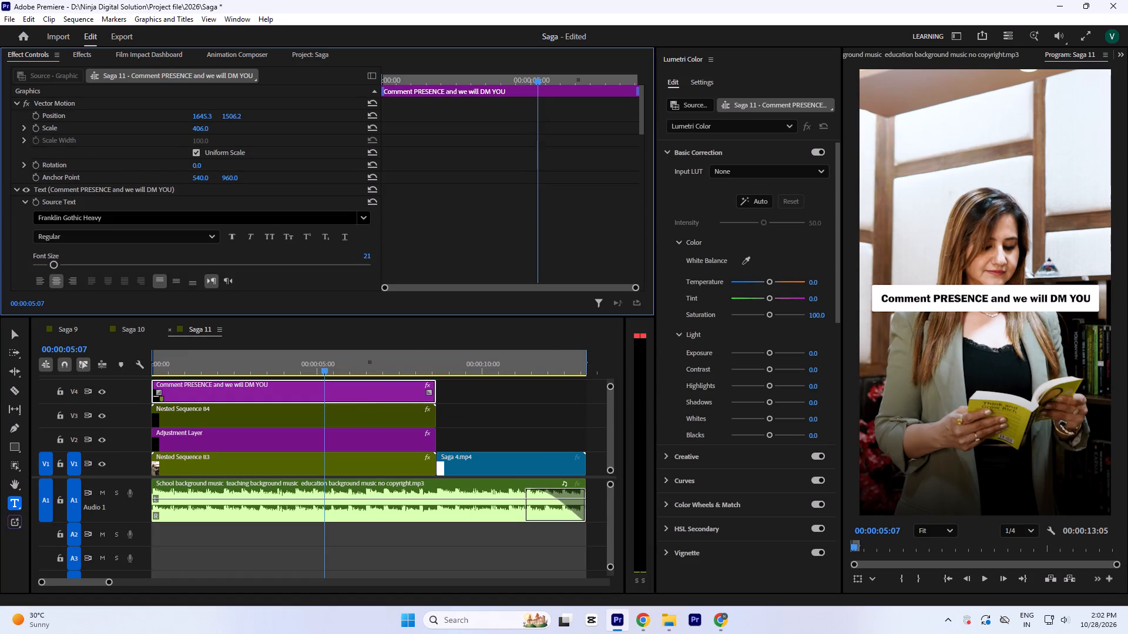
{"action": "left_click_drag", "start_coordinate": [201, 128], "coordinate": [199, 134]}
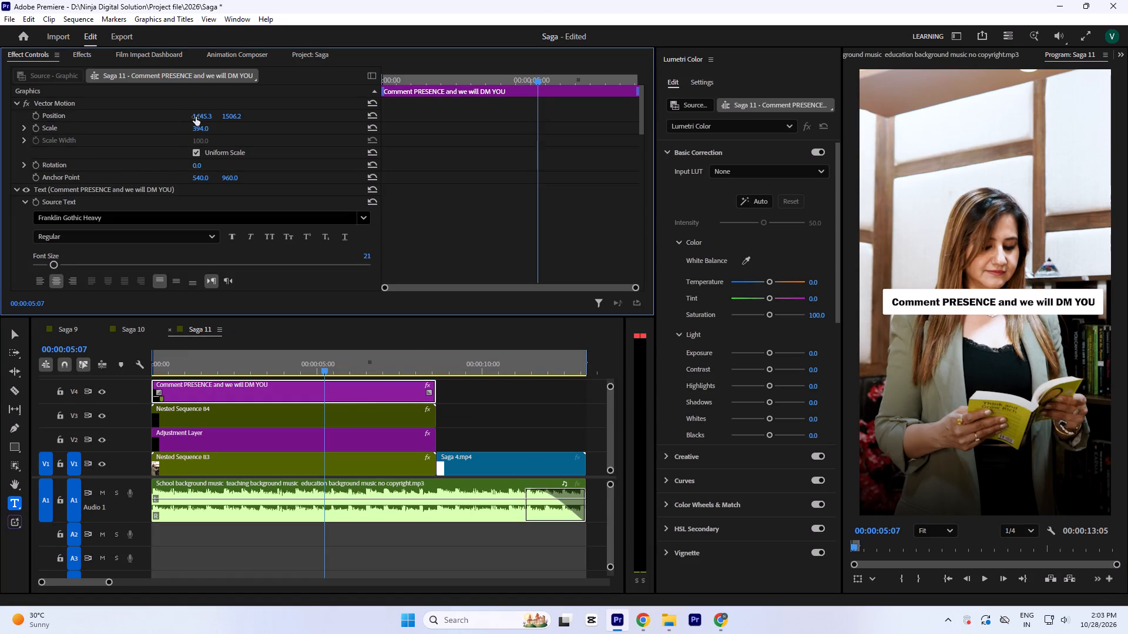
{"action": "left_click_drag", "start_coordinate": [196, 117], "coordinate": [191, 129]}
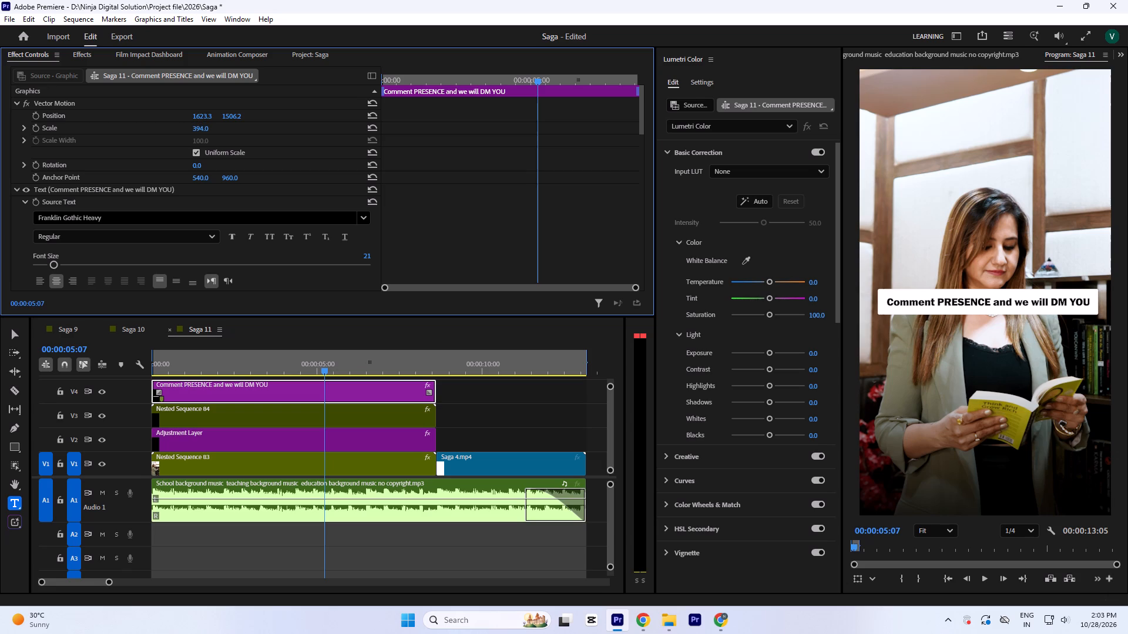
{"action": "left_click_drag", "start_coordinate": [191, 129], "coordinate": [191, 130]}
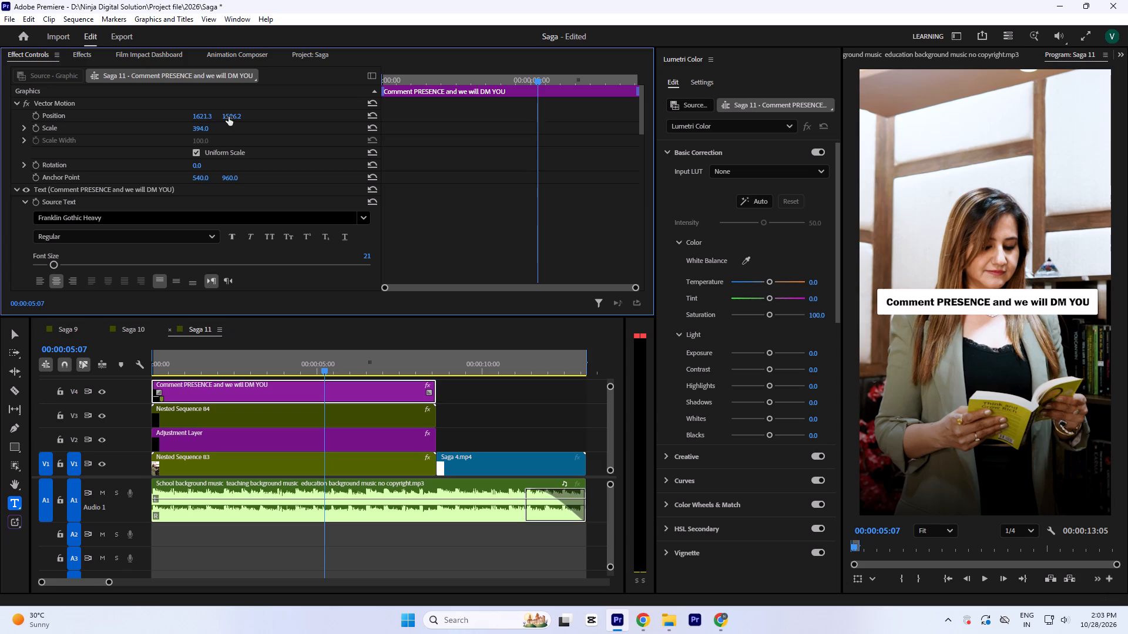
{"action": "left_click_drag", "start_coordinate": [229, 117], "coordinate": [227, 100]}
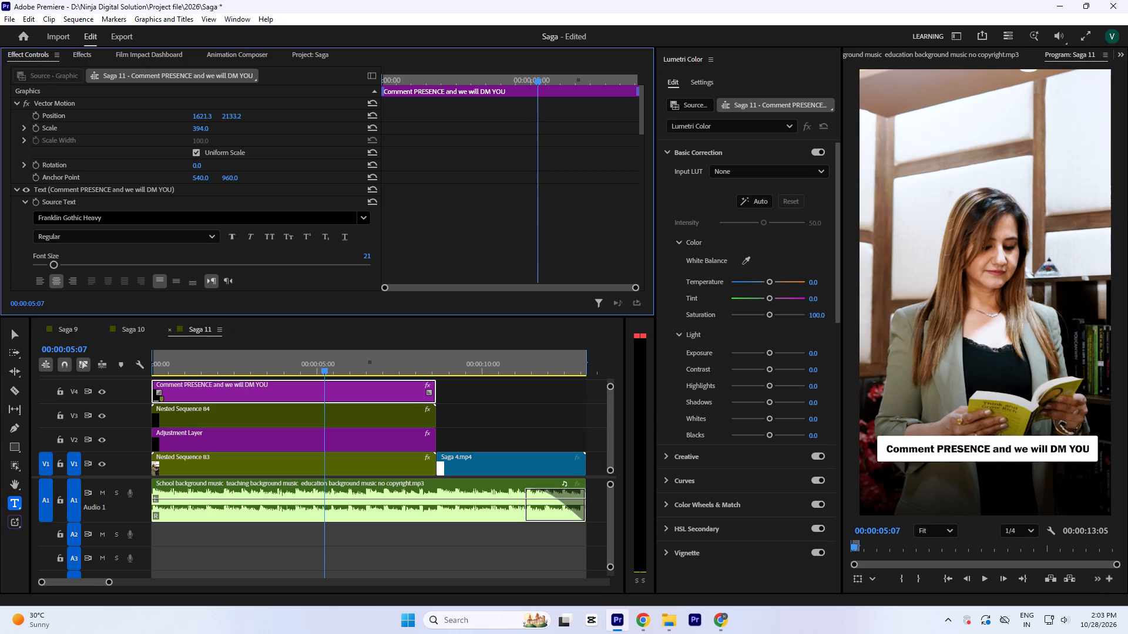
{"action": "left_click_drag", "start_coordinate": [227, 100], "coordinate": [228, 103]}
{"action": "left_click", "coordinate": [206, 126]}
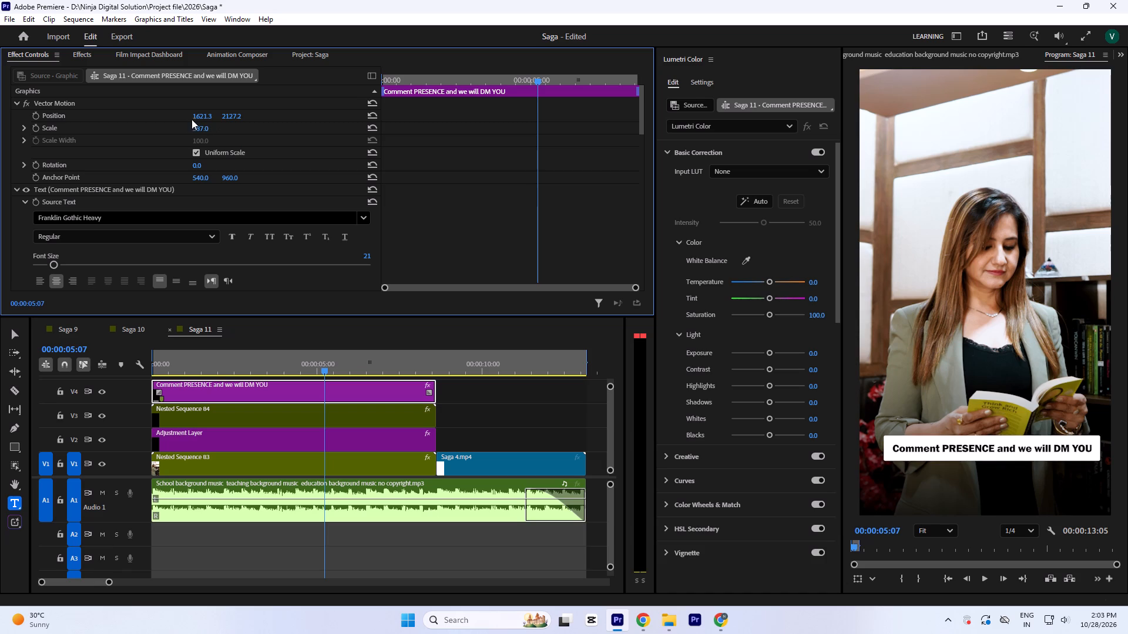
{"action": "left_click_drag", "start_coordinate": [200, 114], "coordinate": [194, 125]}
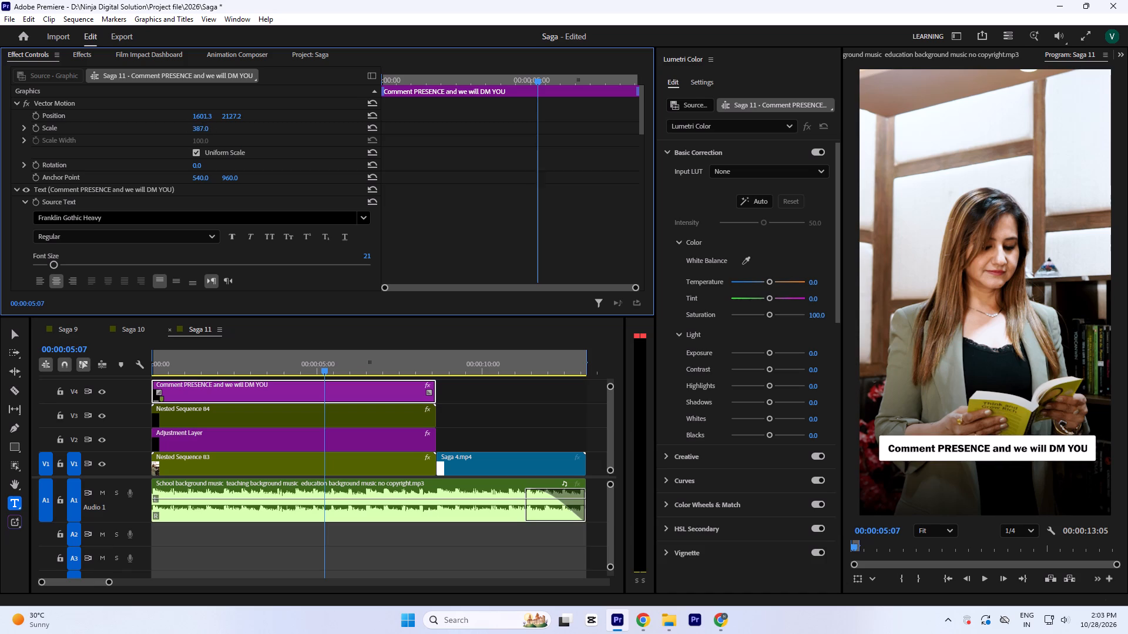
{"action": "left_click_drag", "start_coordinate": [194, 125], "coordinate": [194, 129]}
Set the text background's opacity to 81 and tighten its size to slightly below 12.9.
{"action": "left_click_drag", "start_coordinate": [465, 181], "coordinate": [498, 205]}
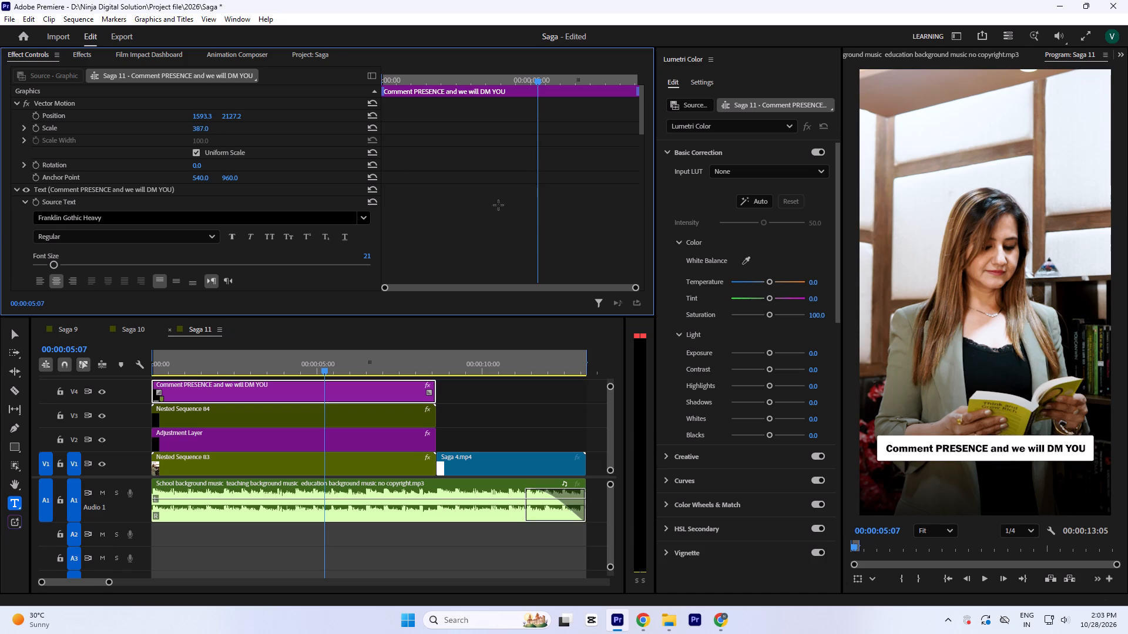
{"action": "scroll", "coordinate": [498, 210], "scroll_direction": "down", "scroll_amount": 4}
{"action": "left_click_drag", "start_coordinate": [498, 205], "coordinate": [498, 211]}
{"action": "scroll", "coordinate": [498, 217], "scroll_direction": "down", "scroll_amount": 18}
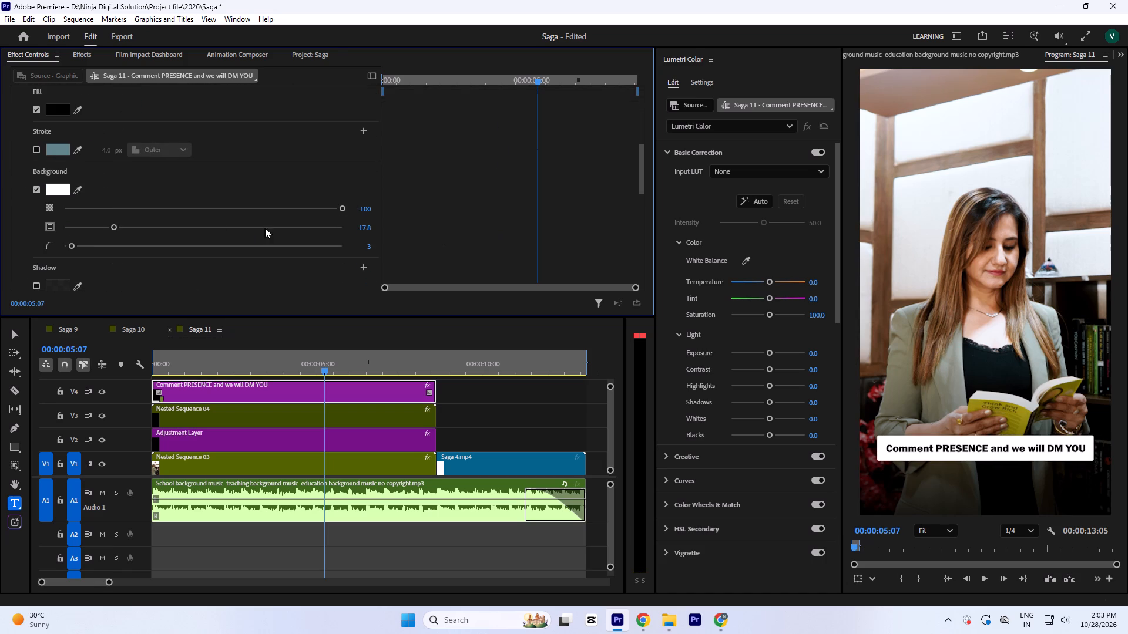
{"action": "left_click_drag", "start_coordinate": [324, 208], "coordinate": [285, 214]}
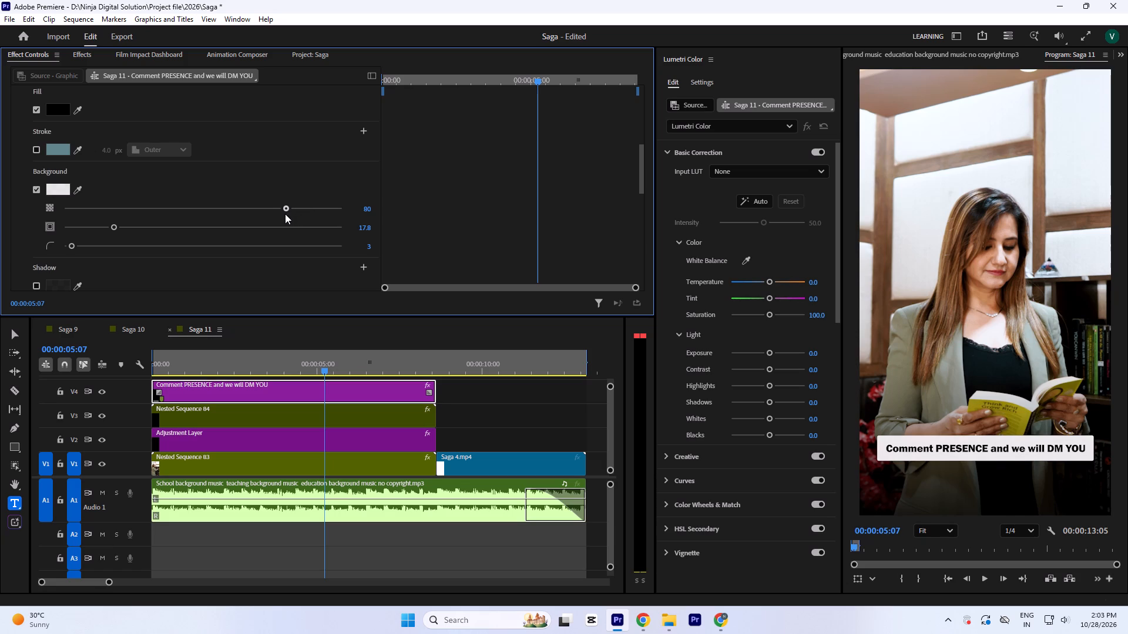
{"action": "left_click_drag", "start_coordinate": [285, 214], "coordinate": [289, 218]}
{"action": "left_click_drag", "start_coordinate": [113, 227], "coordinate": [99, 230]}
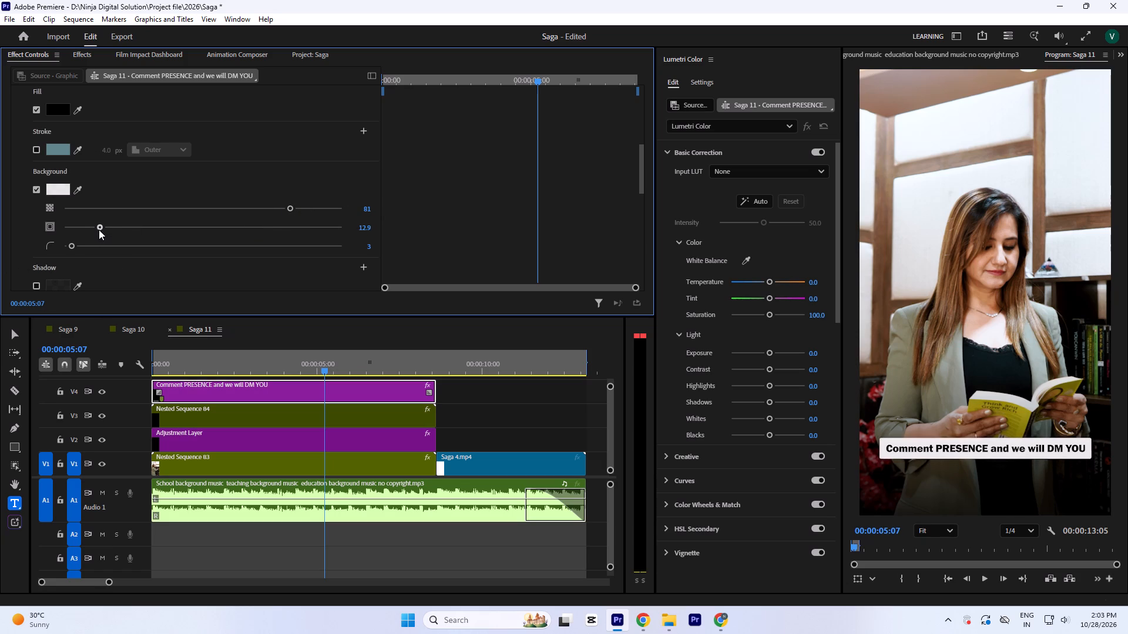
{"action": "left_click_drag", "start_coordinate": [99, 230], "coordinate": [93, 231]}
Nudge the call-to-action text horizontally by setting its Vector Motion horizontal position to 1591.3.
{"action": "scroll", "coordinate": [408, 208], "scroll_direction": "up", "scroll_amount": 20}
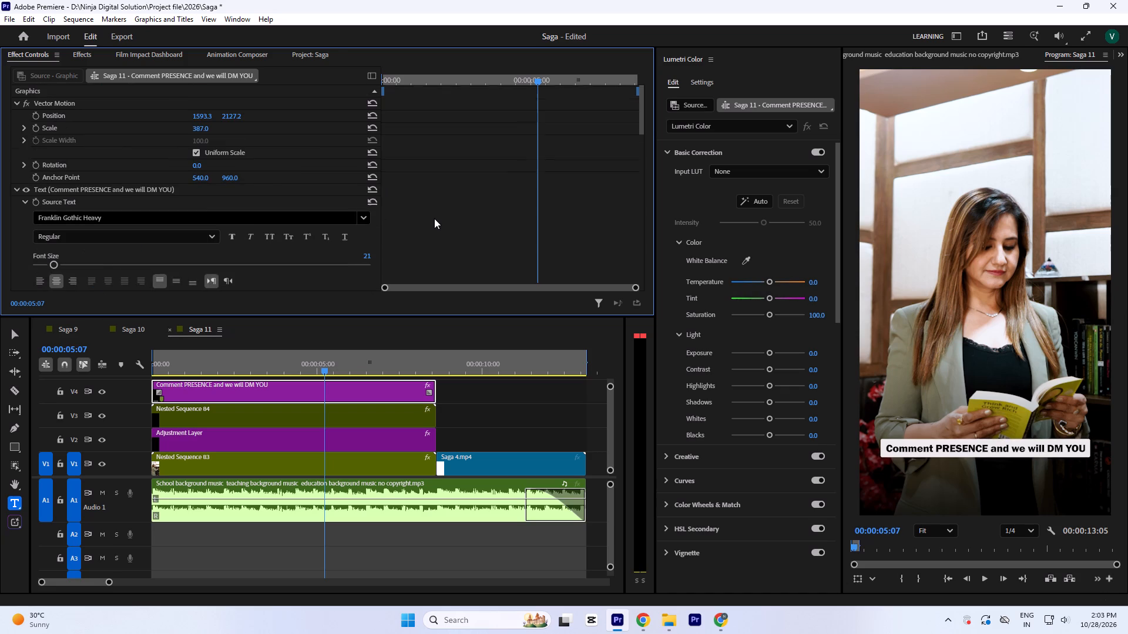
{"action": "scroll", "coordinate": [434, 218], "scroll_direction": "up", "scroll_amount": 6}
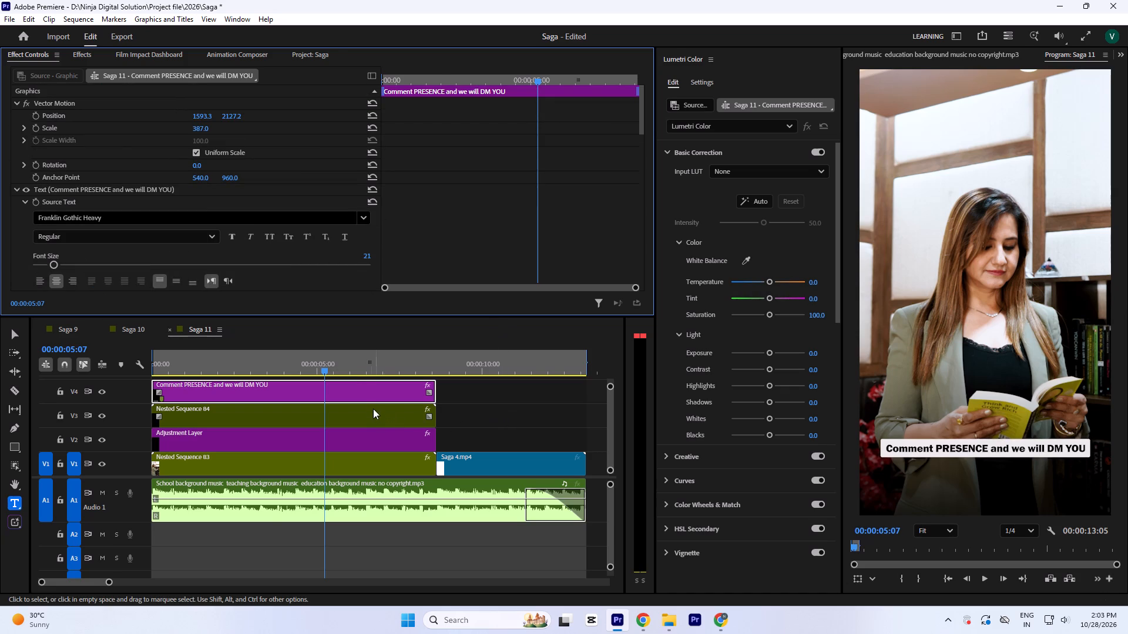
{"action": "left_click", "coordinate": [200, 114]}
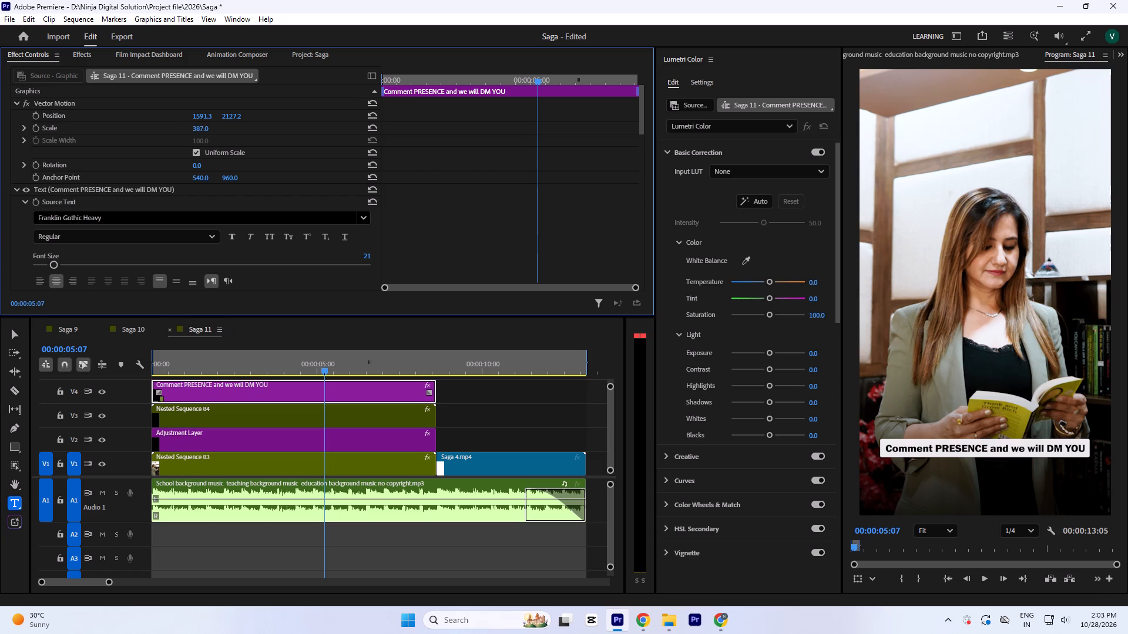
Move the playhead to 00:00:06:26 and save the project.
{"action": "left_click", "coordinate": [380, 359]}
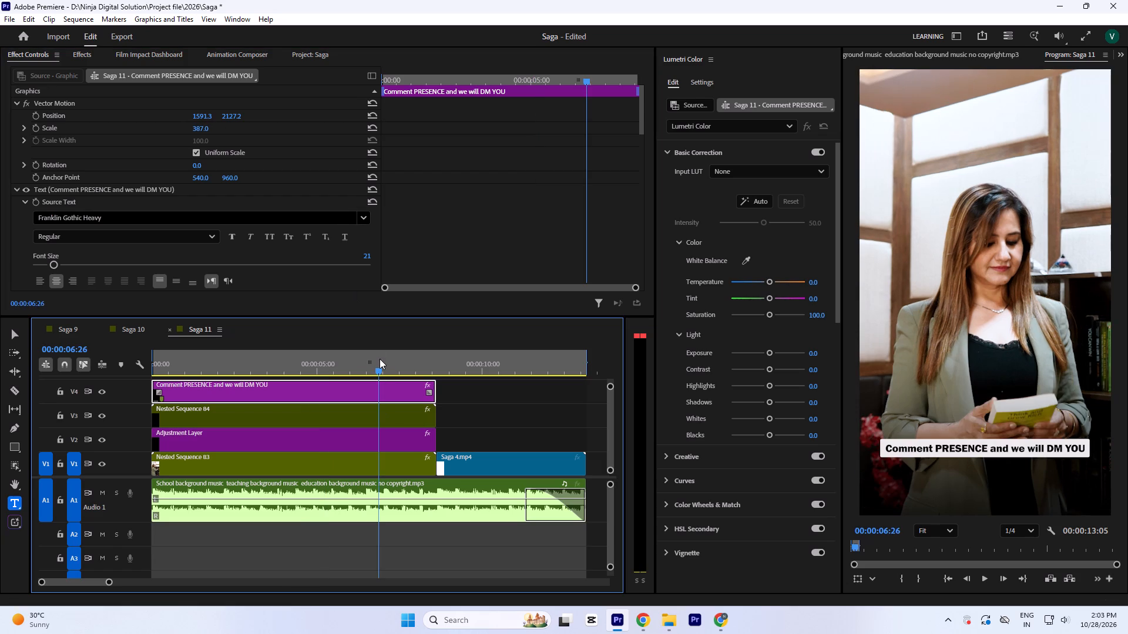
{"action": "key", "text": "ctrl+s"}
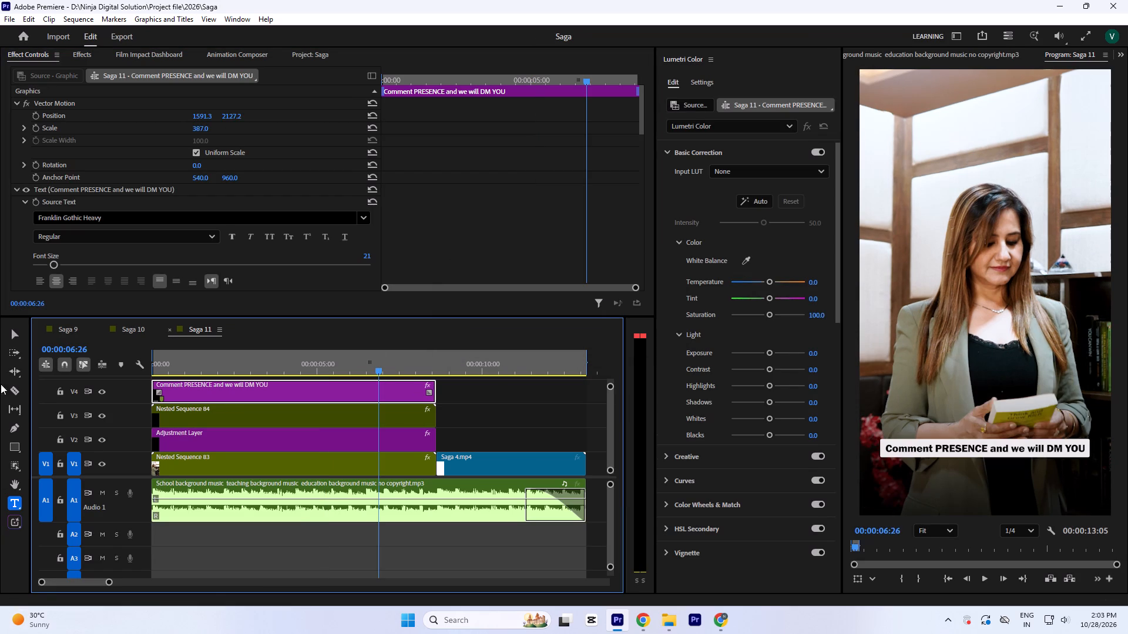
Play the Saga 11 sequence from the start, pausing to check the call-to-action text over the B-roll.
{"action": "key", "text": "Return"}
{"action": "key", "text": "space"}
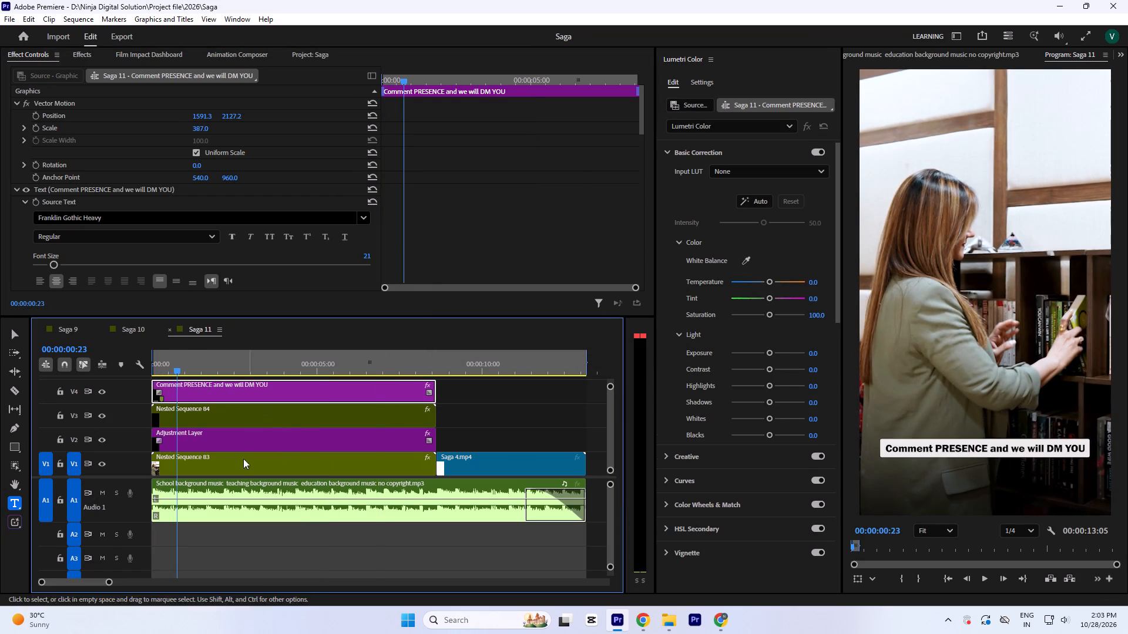
{"action": "key", "text": "space"}
{"action": "key", "text": "space"}
{"action": "key", "text": "space"}
{"action": "key", "text": "space"}
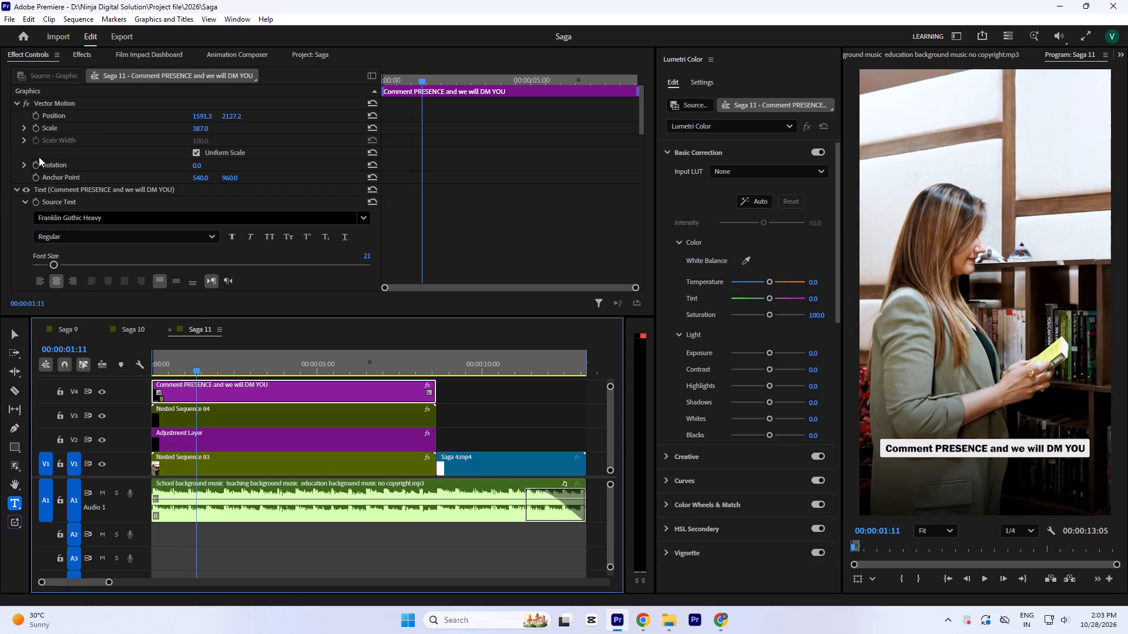
{"action": "key", "text": "space"}
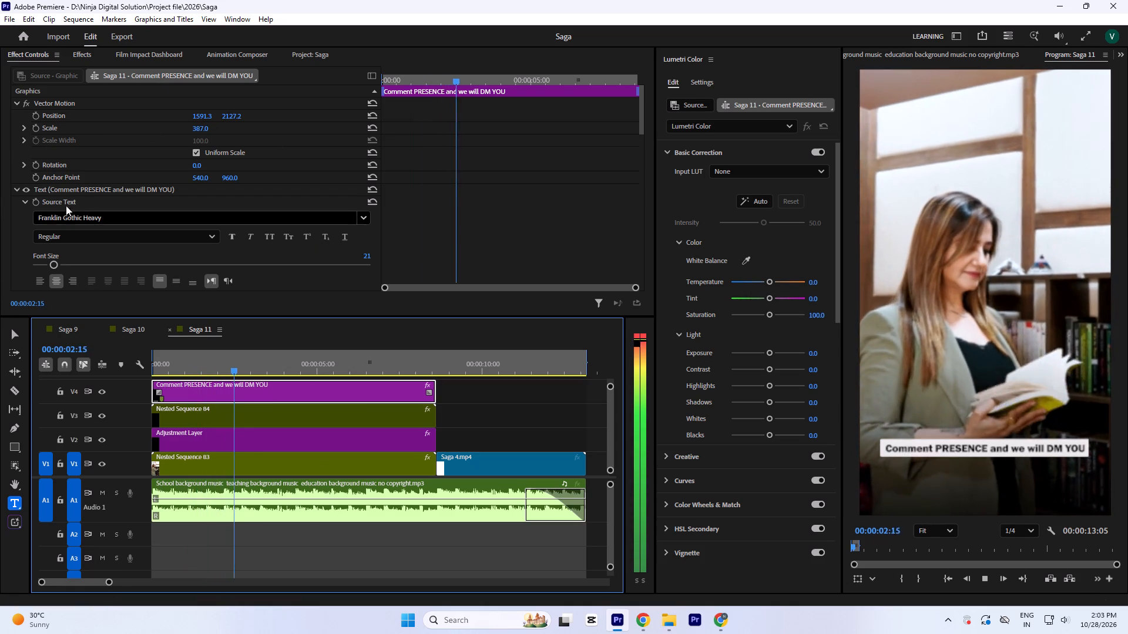
{"action": "key", "text": "space"}
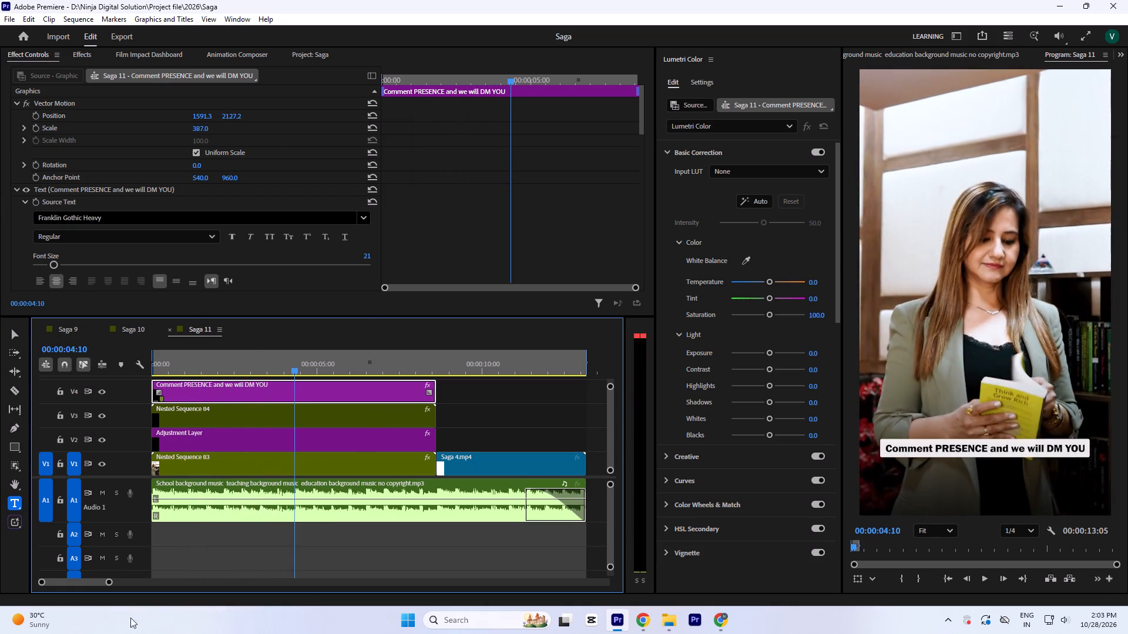
{"action": "key", "text": "space"}
{"action": "key", "text": "space"}
{"action": "key", "text": "space"}
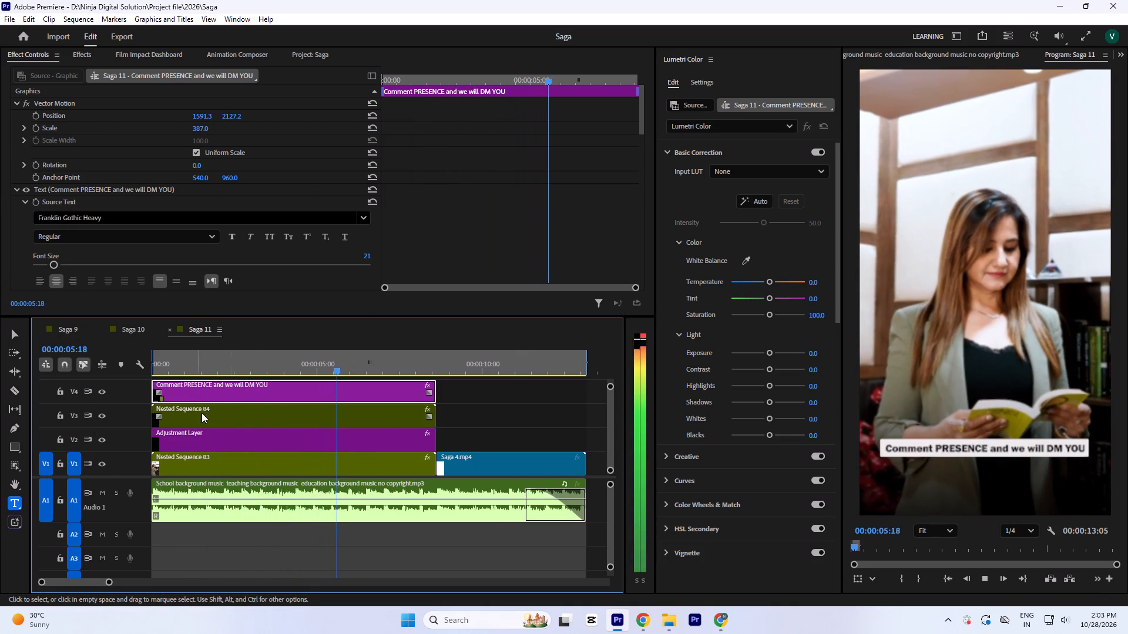
{"action": "key", "text": "space"}
With the playhead at 00:00:06:29, raise the call-to-action text by setting its vertical position to 2089.2.
{"action": "left_click", "coordinate": [382, 360]}
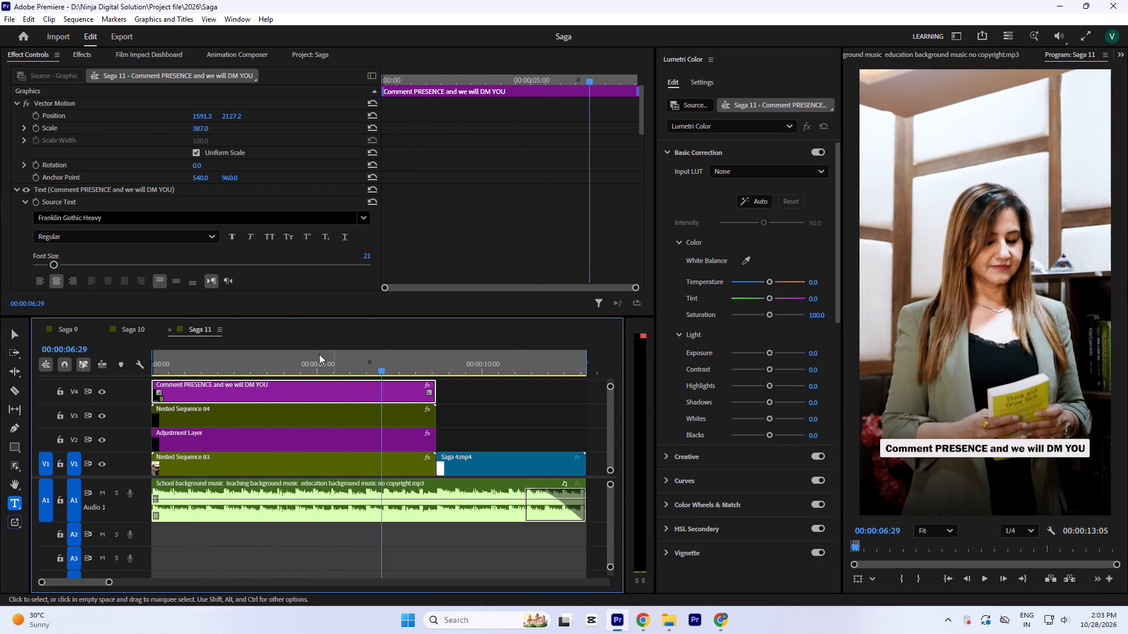
{"action": "left_click_drag", "start_coordinate": [237, 114], "coordinate": [237, 136]}
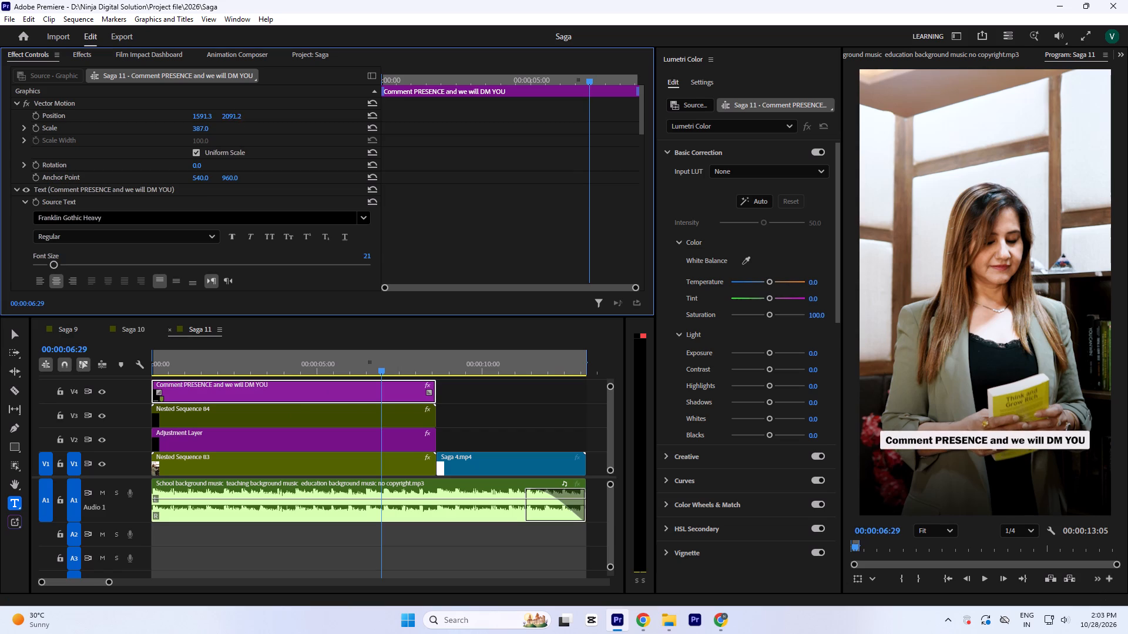
{"action": "left_click_drag", "start_coordinate": [237, 136], "coordinate": [237, 137]}
Play the Saga 11 sequence from the start to review the repositioned call-to-action text.
{"action": "key", "text": "Return"}
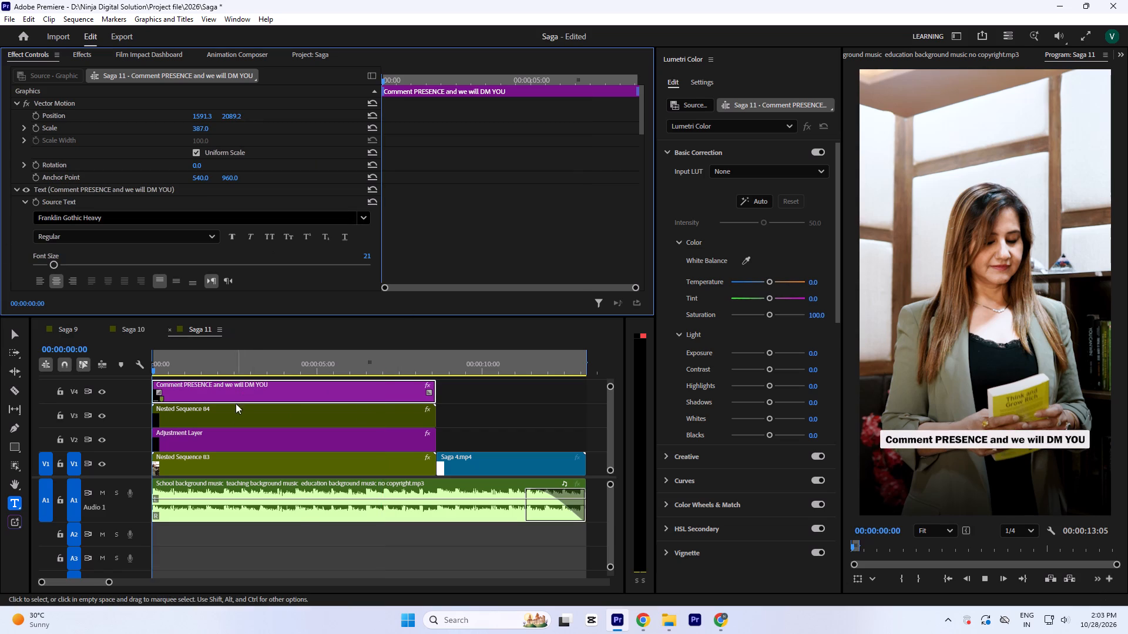
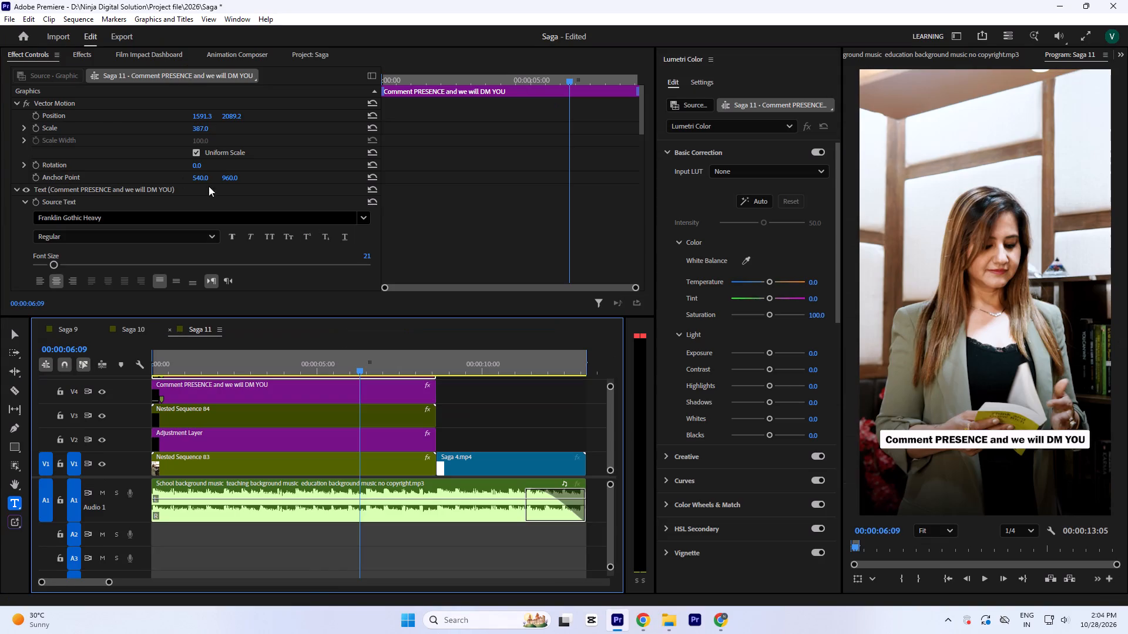
Raise the duplicated call-to-action text to vertical position 769.2 and replace its wording with "Want to master the art of first impression?".
{"action": "left_click_drag", "start_coordinate": [227, 116], "coordinate": [217, 356]}
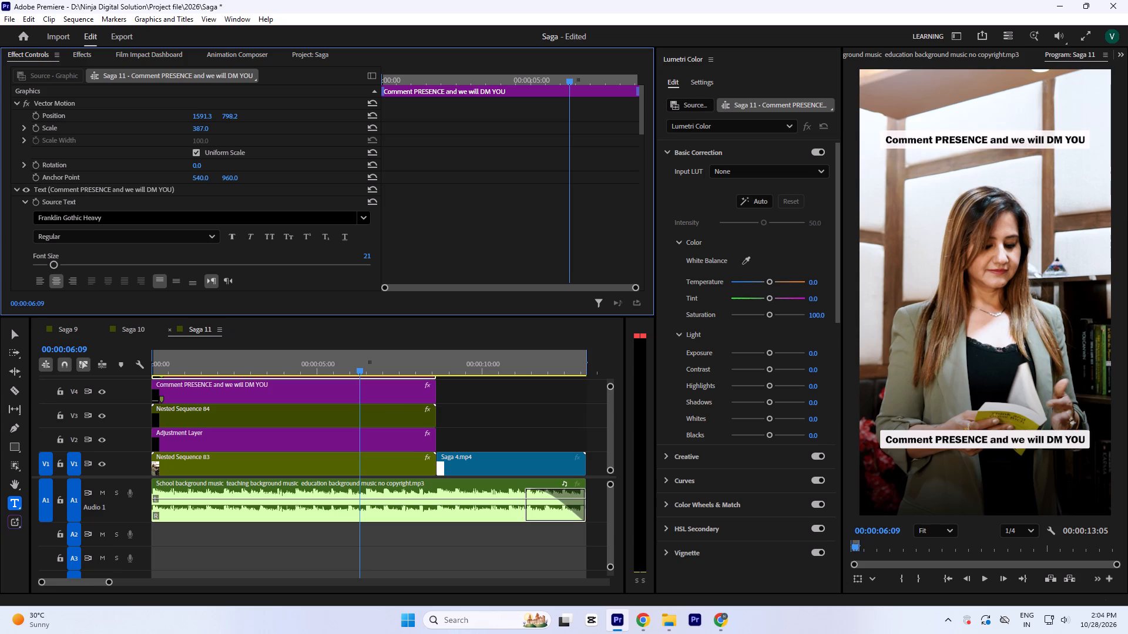
{"action": "left_click_drag", "start_coordinate": [217, 356], "coordinate": [218, 373]}
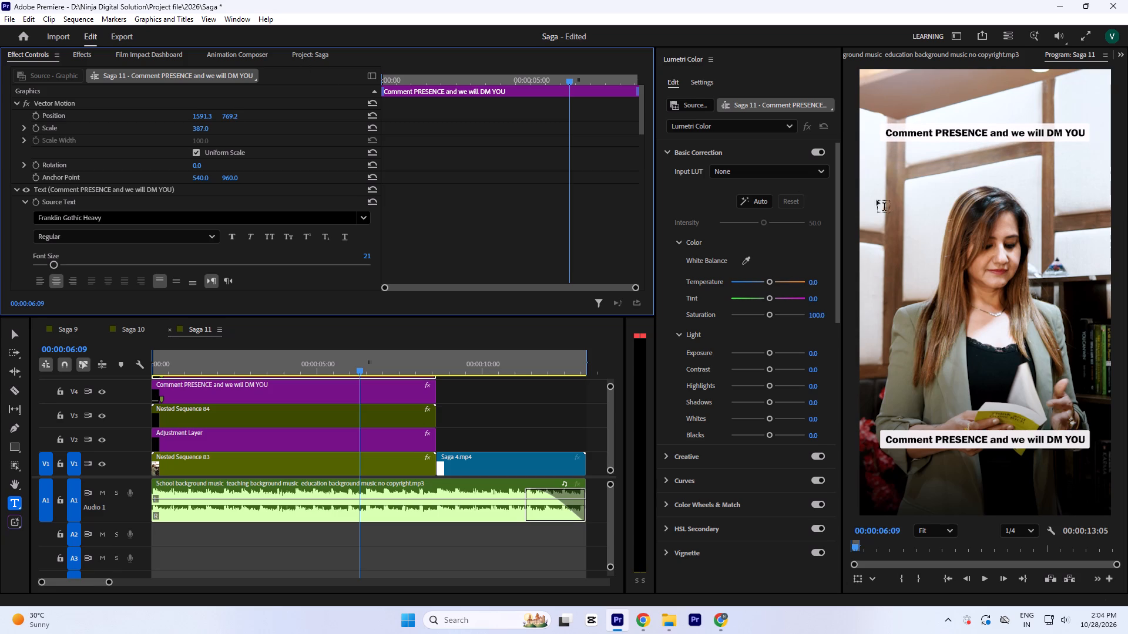
{"action": "left_click", "coordinate": [954, 134]}
{"action": "key", "text": "ctrl+a"}
{"action": "key", "text": "ctrl+v"}
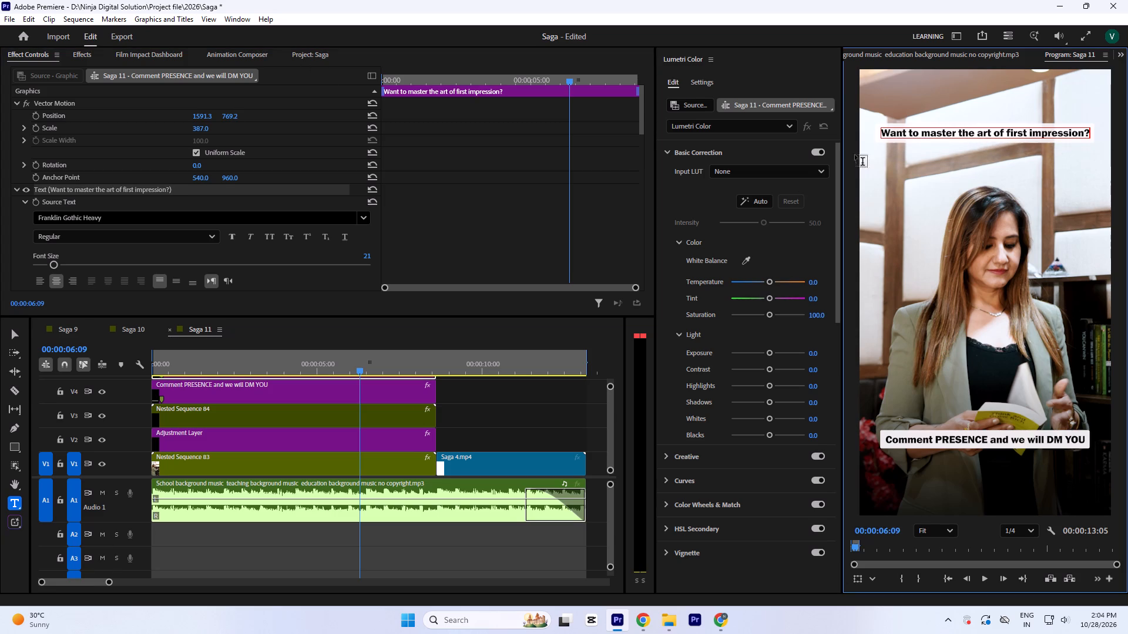
{"action": "left_click", "coordinate": [481, 434]}
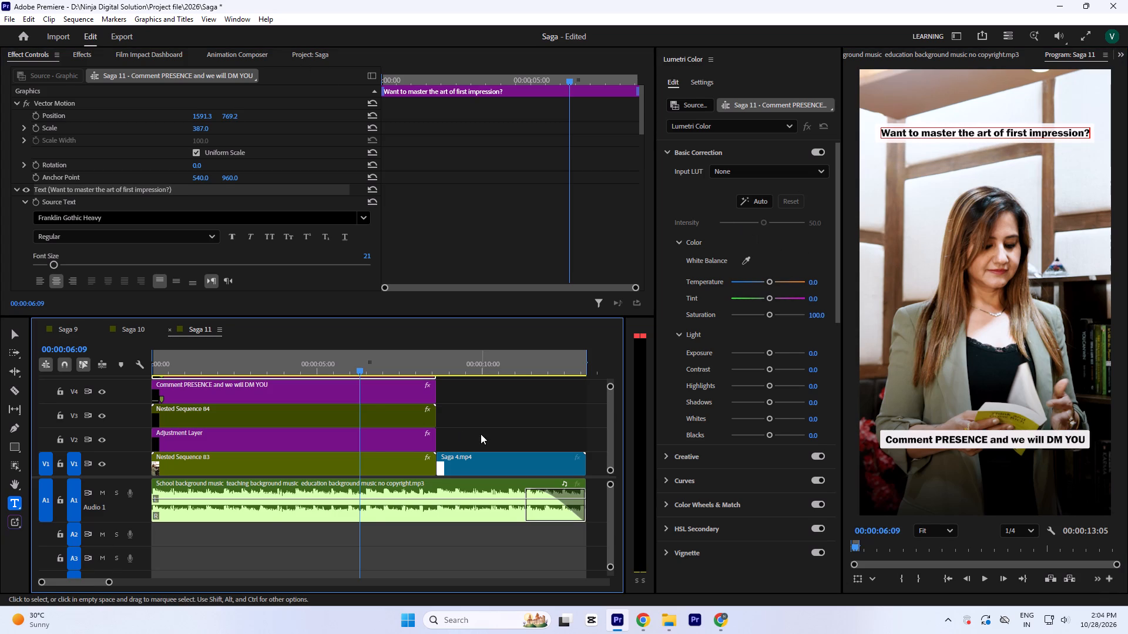
With the playhead at 00:00:06:23, move the "Want to master" headline clip up to V6 and the "Comment PRESENCE" clip up to V5.
{"action": "left_click", "coordinate": [377, 365]}
{"action": "key", "text": "grave"}
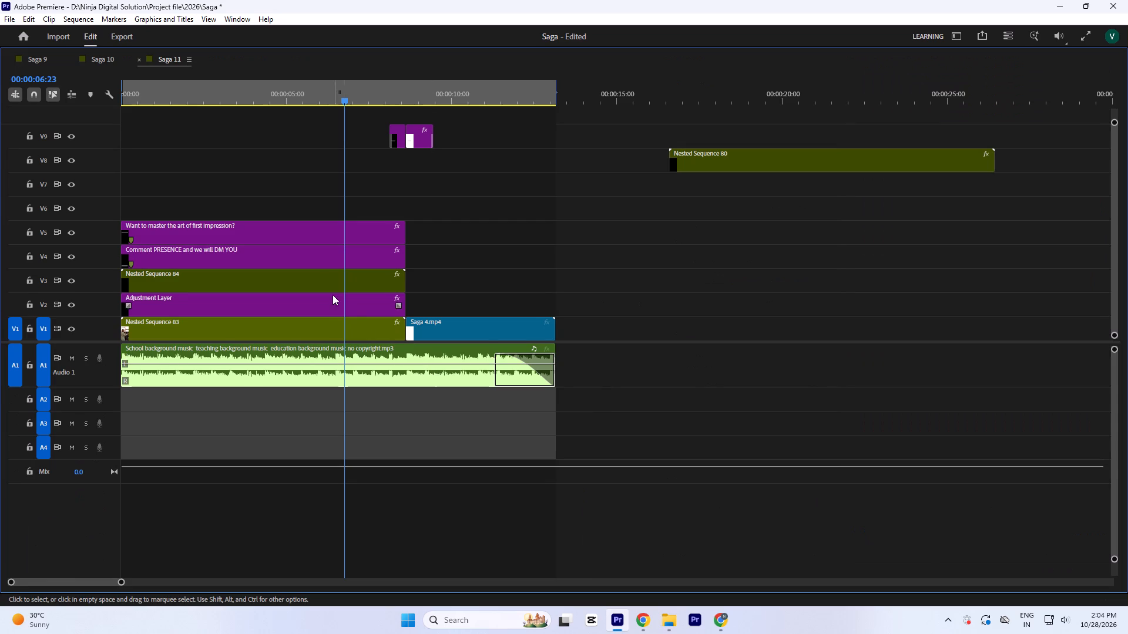
{"action": "left_click_drag", "start_coordinate": [322, 230], "coordinate": [322, 208]}
{"action": "left_click", "coordinate": [330, 281]}
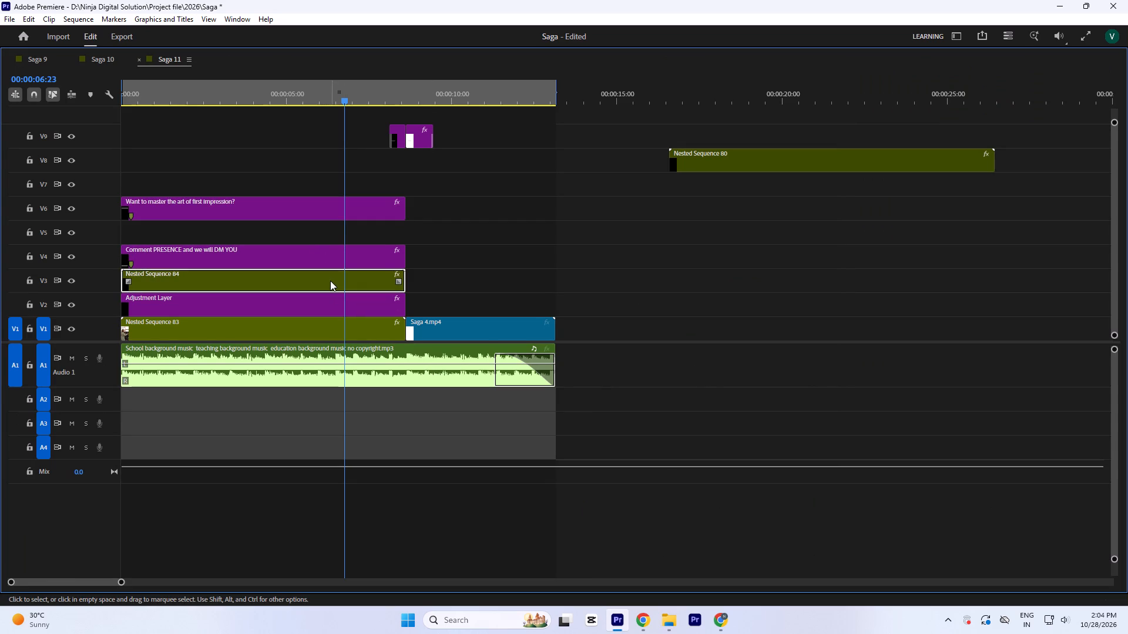
{"action": "left_click_drag", "start_coordinate": [337, 254], "coordinate": [337, 240]}
Duplicate the Nested Sequence 84 shadow clip from V3 onto track V4, directly above the original.
{"action": "left_click_drag", "start_coordinate": [346, 281], "coordinate": [347, 268], "text": "alt"}
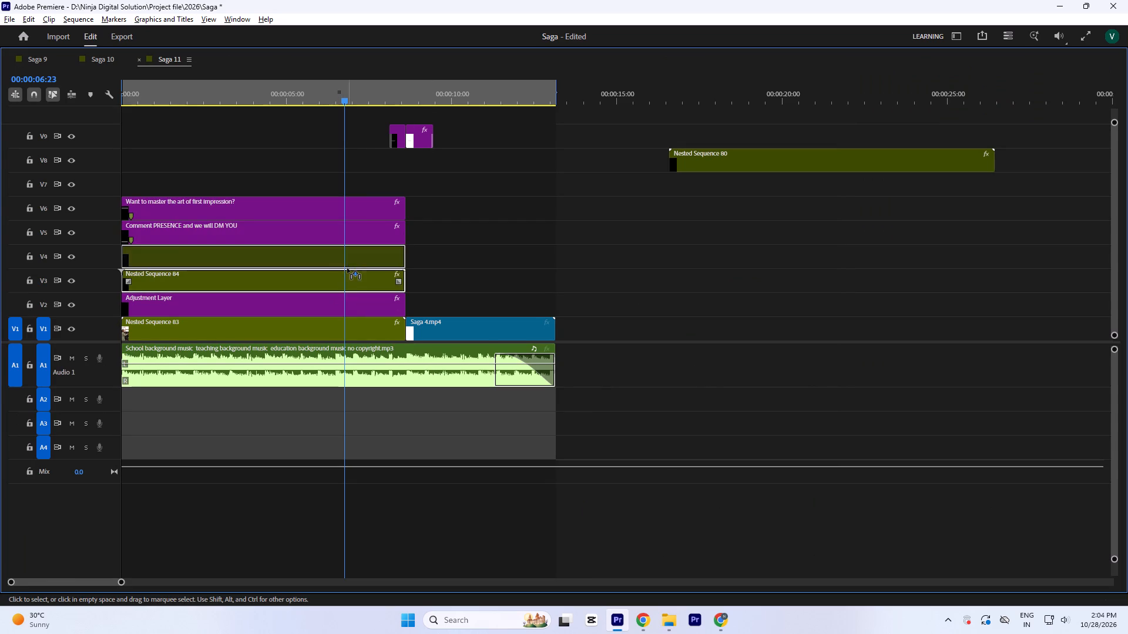
{"action": "left_click_drag", "start_coordinate": [347, 268], "coordinate": [347, 263], "text": "alt"}
{"action": "left_click", "coordinate": [347, 263]}
{"action": "key", "text": "grave"}
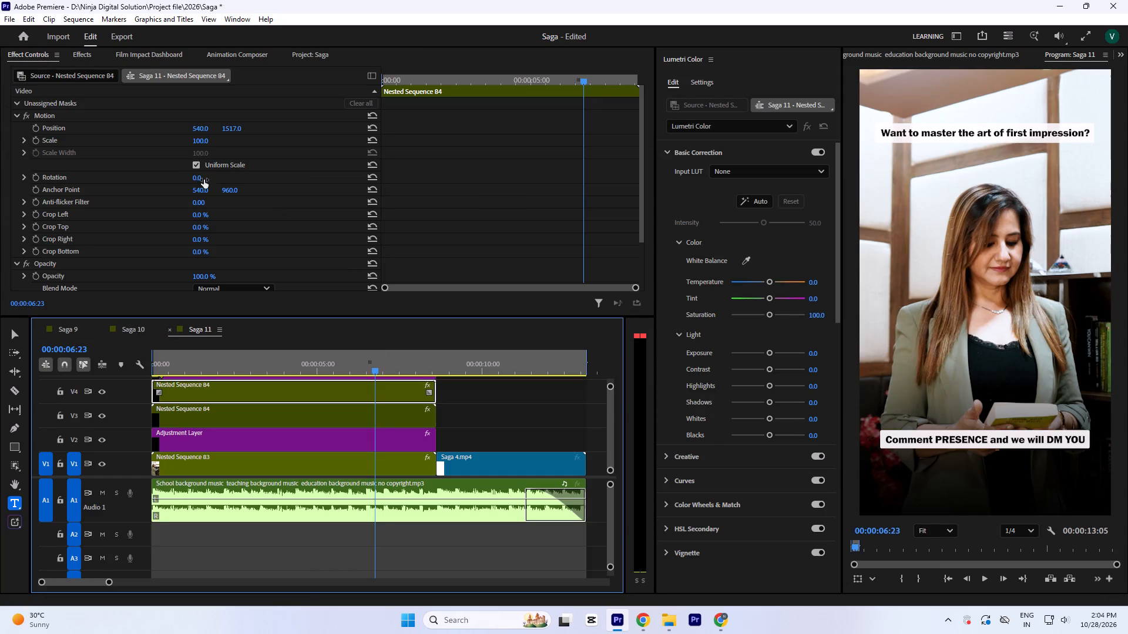
Rotate the V4 copy of Nested Sequence 84 by 180° and set its vertical position to 356.0 to shade the frame's top.
{"action": "left_click", "coordinate": [204, 180]}
{"action": "key", "text": "1"}
{"action": "key", "text": "8"}
{"action": "key", "text": "0"}
{"action": "left_click", "coordinate": [674, 131]}
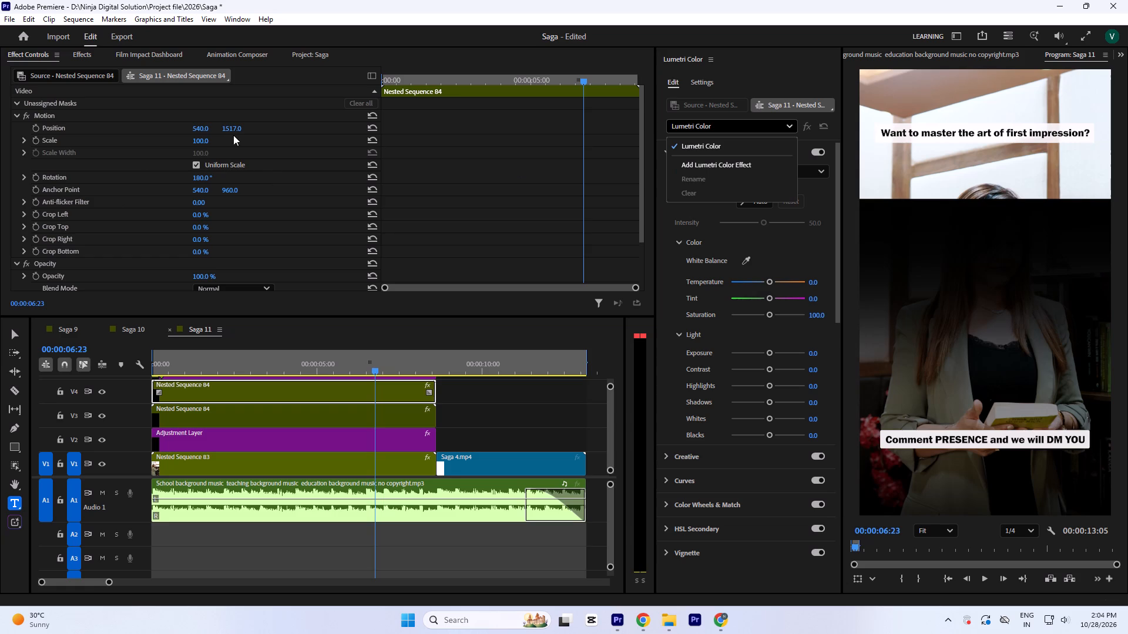
{"action": "left_click_drag", "start_coordinate": [234, 128], "coordinate": [242, 279]}
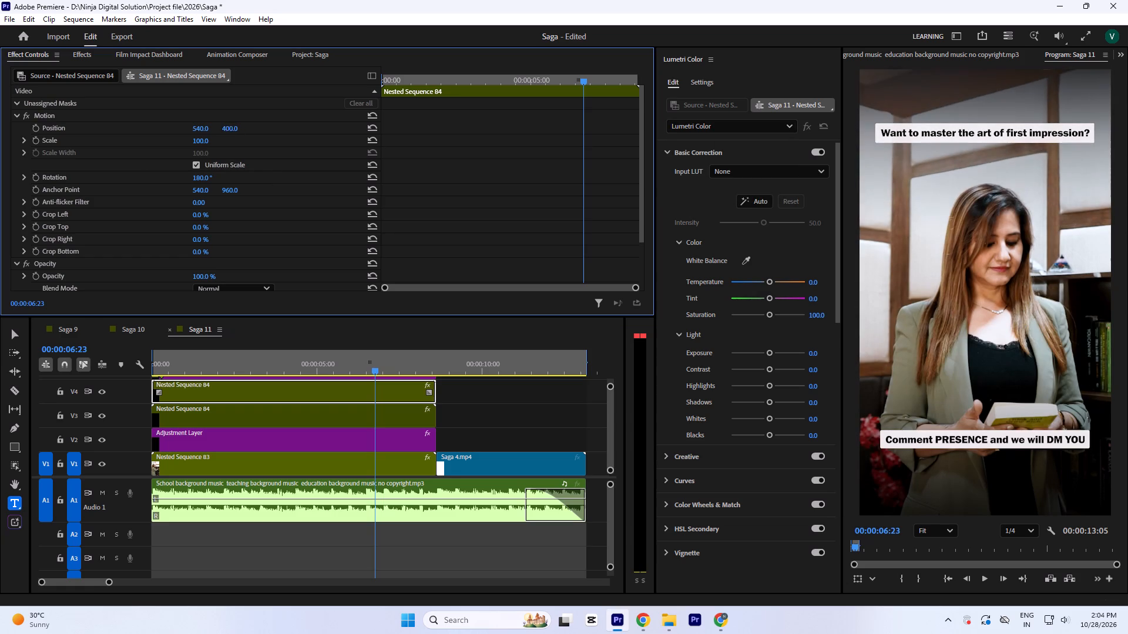
{"action": "left_click_drag", "start_coordinate": [242, 279], "coordinate": [243, 304]}
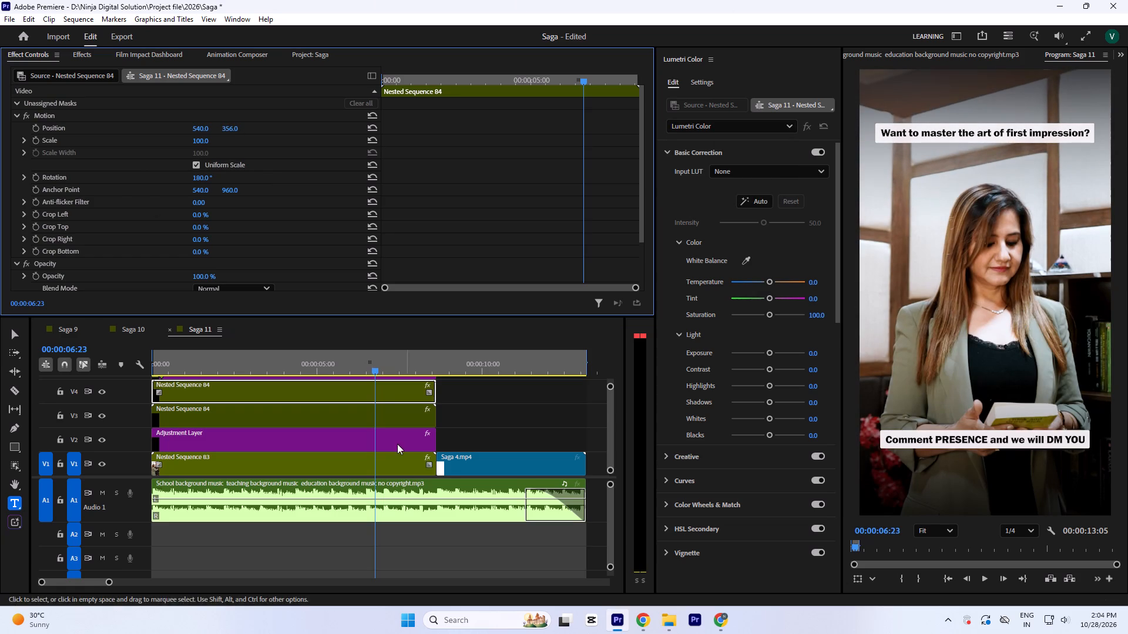
With the playhead at 00:00:06:10, set the headline text's scale to 383.0 and its horizontal position to 1585.3.
{"action": "left_click", "coordinate": [362, 361]}
{"action": "key", "text": "grave"}
{"action": "left_click", "coordinate": [300, 206]}
{"action": "key", "text": "grave"}
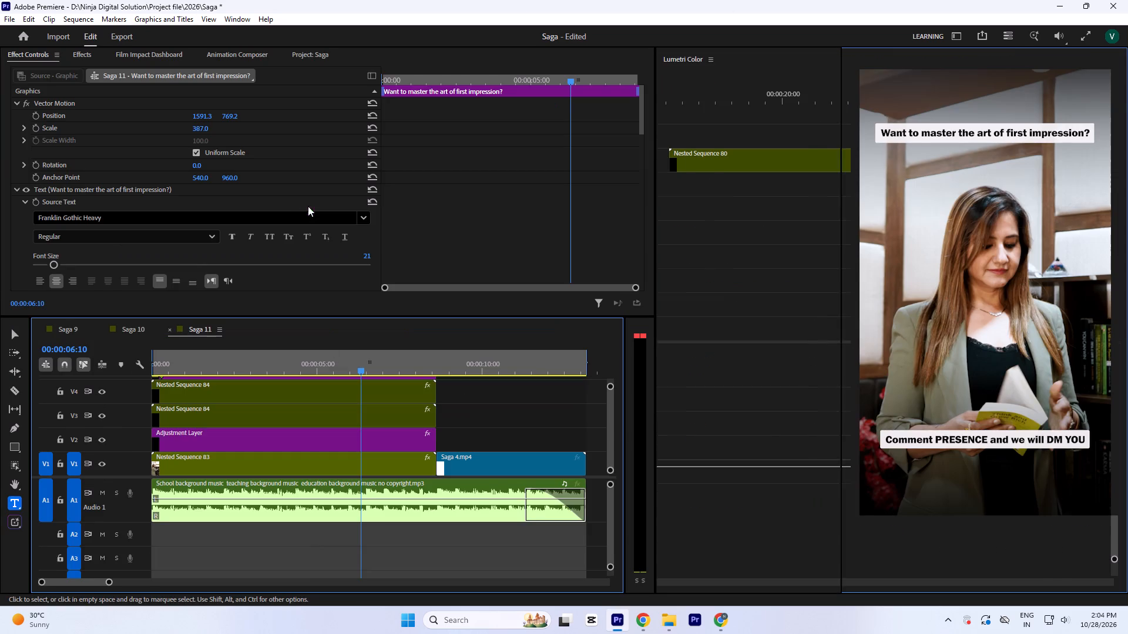
{"action": "left_click", "coordinate": [204, 124]}
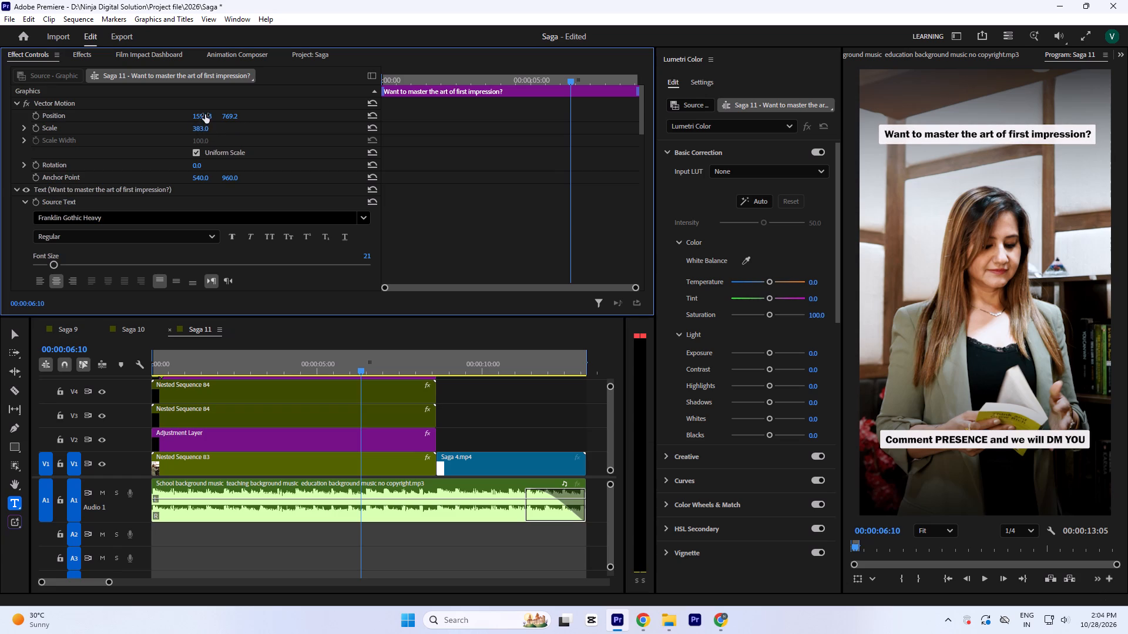
{"action": "left_click", "coordinate": [205, 114]}
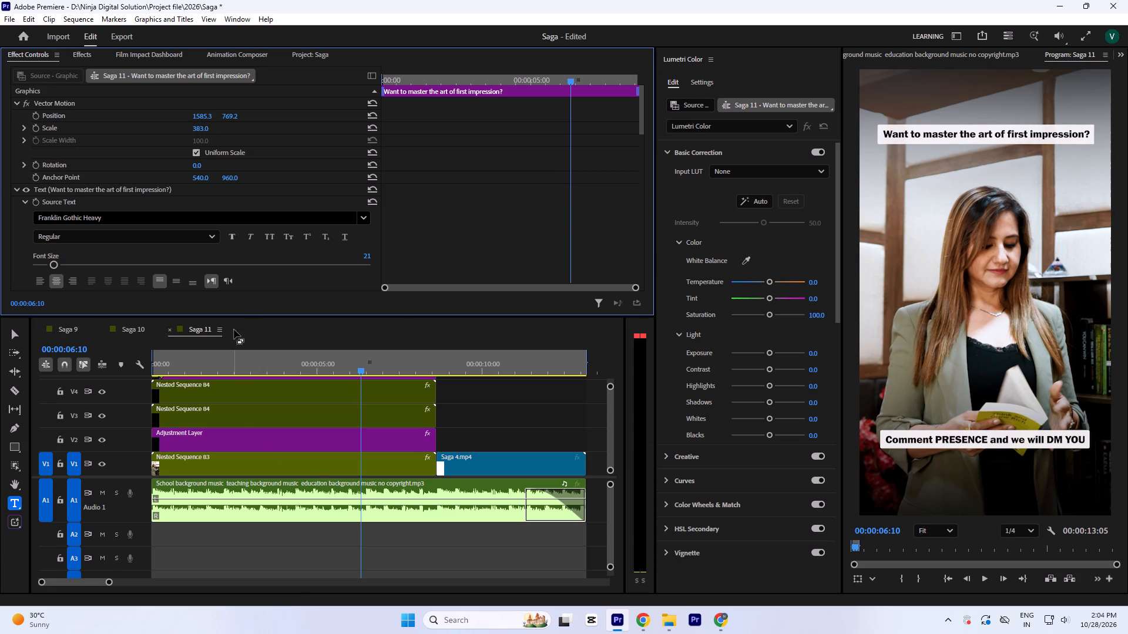
Play the Saga 11 sequence from the start to check the headline and top shadow, stopping at 00:00:00:27.
{"action": "left_click_drag", "start_coordinate": [332, 366], "coordinate": [0, 390]}
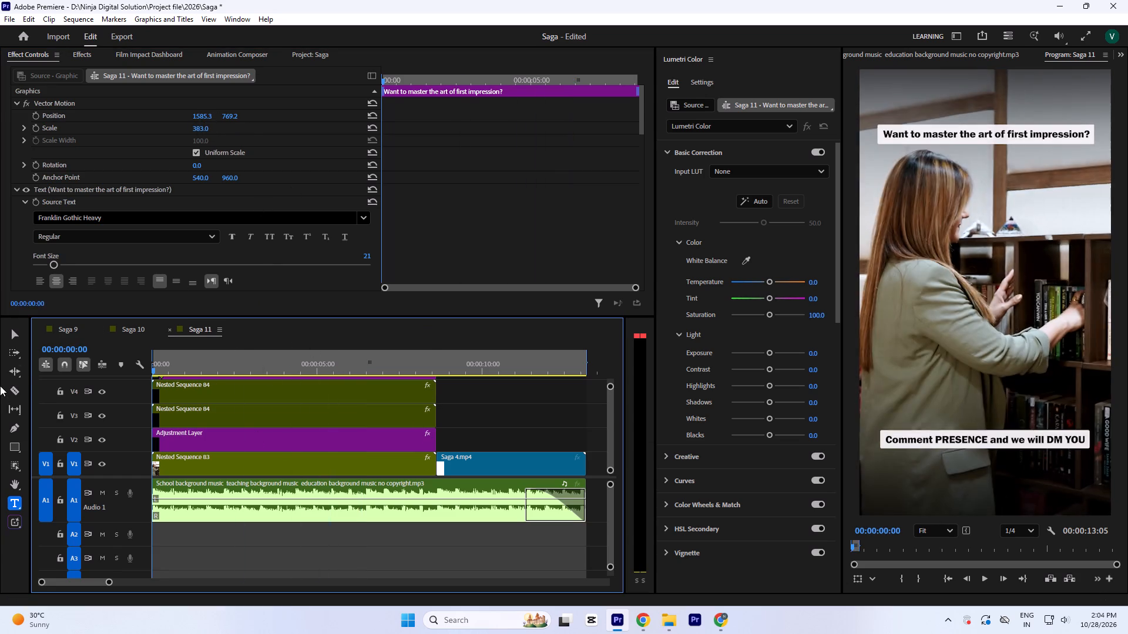
{"action": "key", "text": "space"}
{"action": "key", "text": "space"}
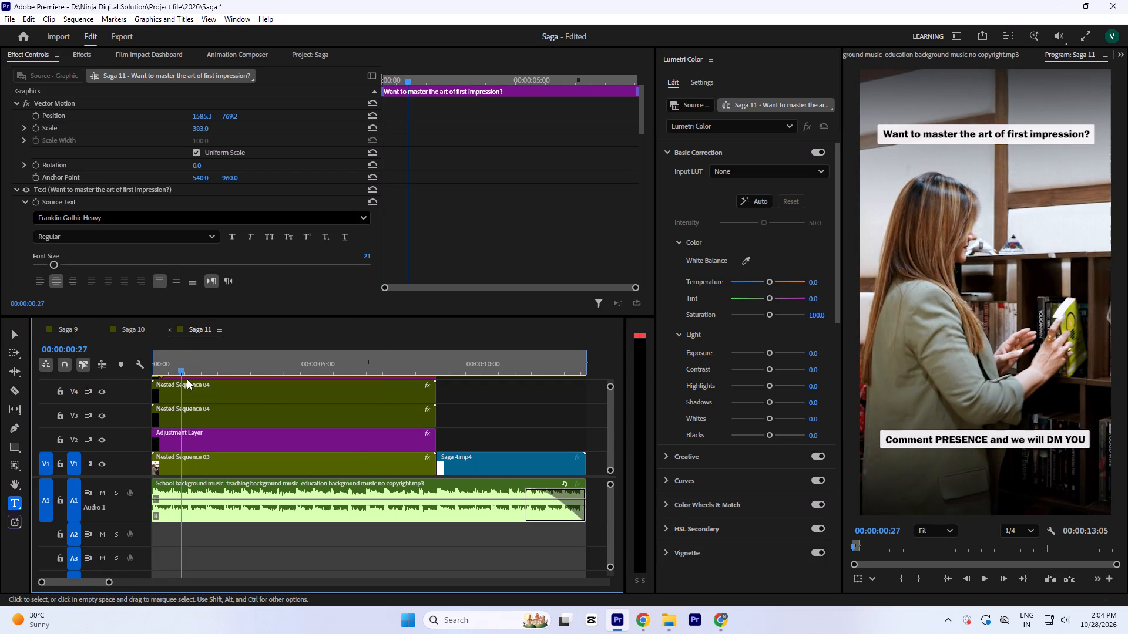
Cut the entire "Want to master the art of first impression?" wording out of the upper headline text.
{"action": "left_click", "coordinate": [913, 134]}
{"action": "key", "text": "ctrl+a"}
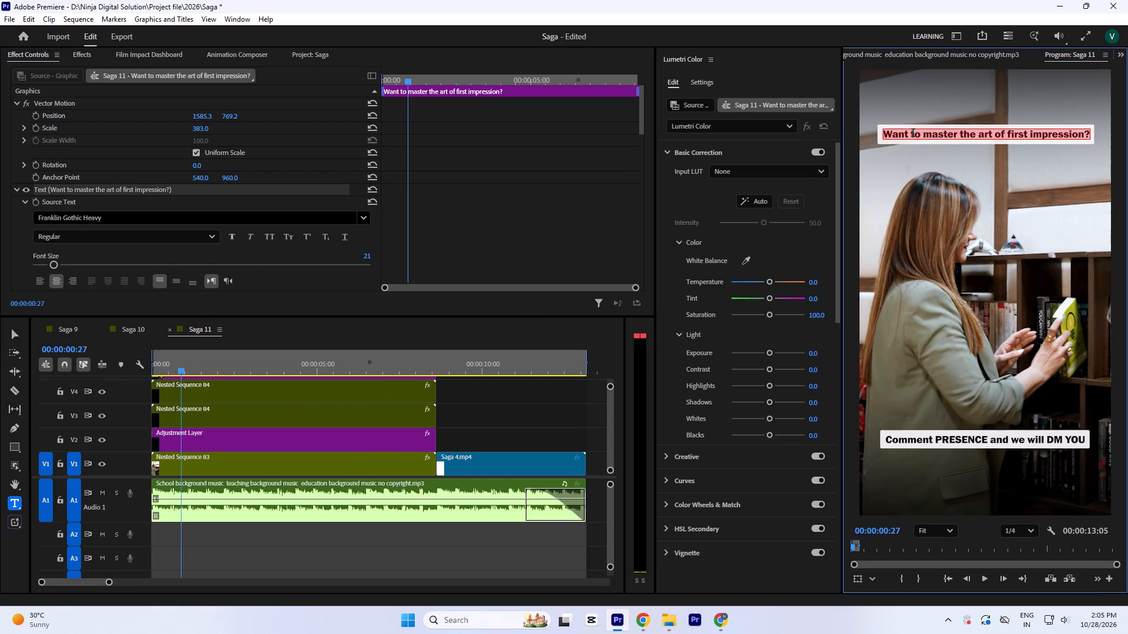
{"action": "key", "text": "ctrl+x"}
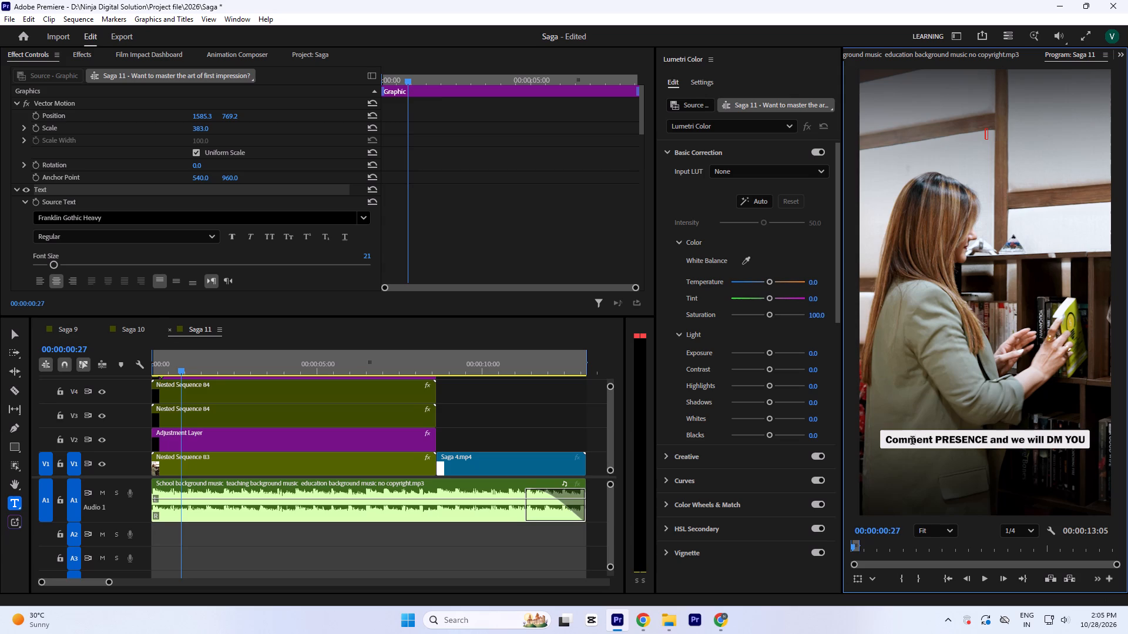
Place the text cursor at the very beginning of the "Comment PRESENCE and we will DM YOU" text.
{"action": "left_click", "coordinate": [912, 441]}
{"action": "key", "text": "Left"}
{"action": "key", "text": "Left"}
{"action": "key", "text": "Left"}
{"action": "key", "text": "Left"}
{"action": "key", "text": "Left"}
{"action": "key", "text": "Left"}
{"action": "key", "text": "Left"}
{"action": "key", "text": "Left"}
{"action": "key", "text": "Left"}
{"action": "key", "text": "Left"}
{"action": "key", "text": "Left"}
{"action": "key", "text": "Left"}
{"action": "key", "text": "Left"}
{"action": "key", "text": "Left"}
{"action": "key", "text": "Left"}
{"action": "key", "text": "Left"}
{"action": "key", "text": "Left"}
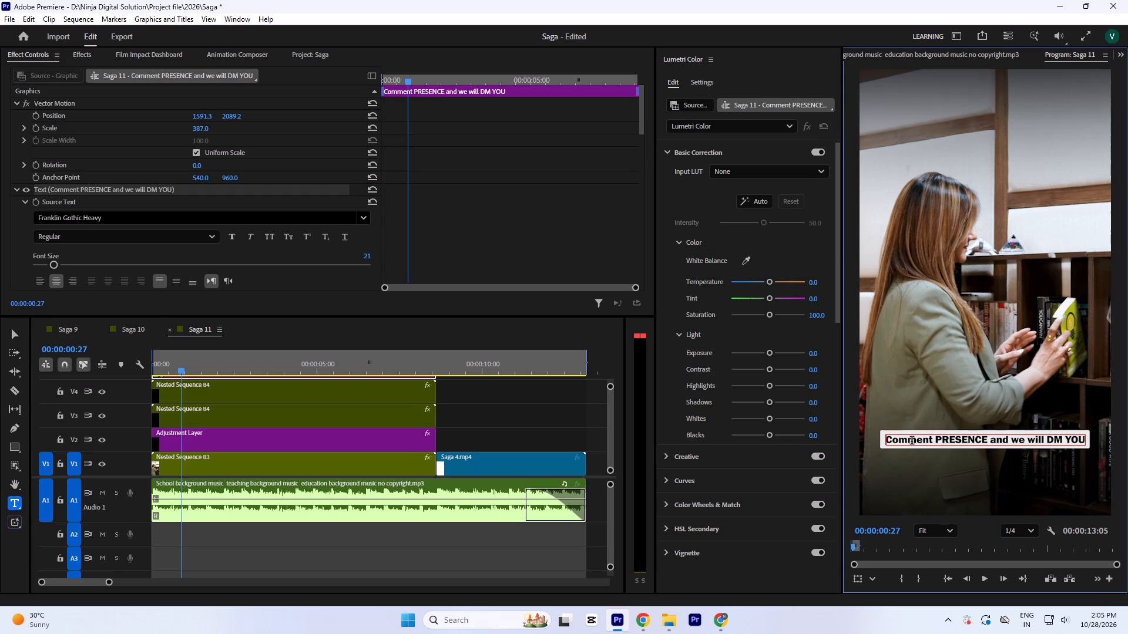
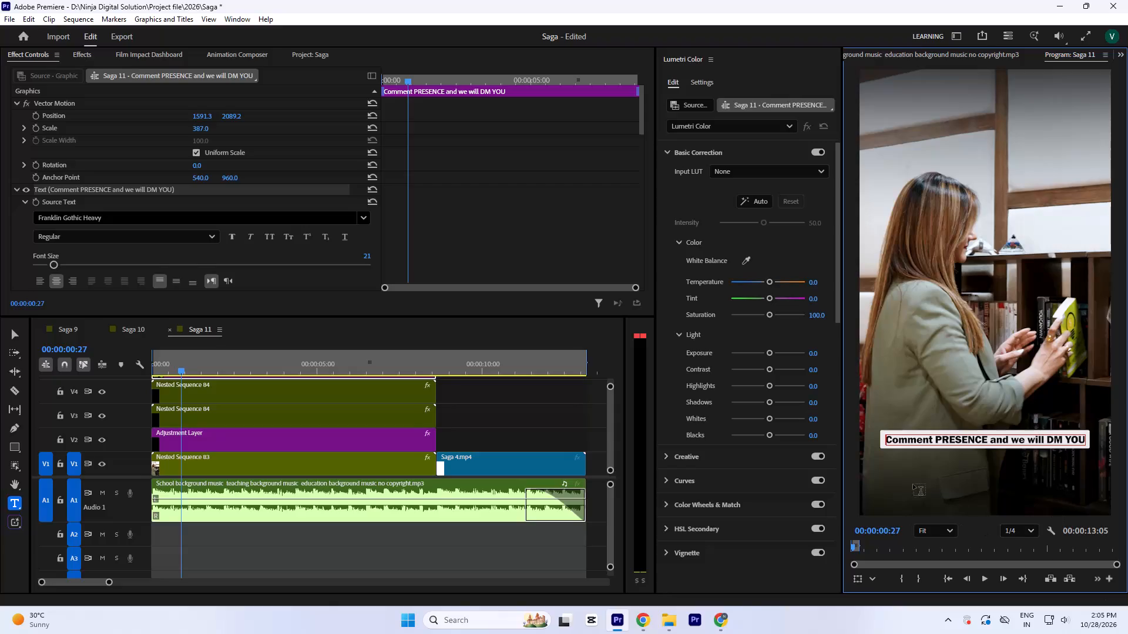
Insert "Want to master the art of first impression?" as a new line above the "Comment PRESENCE and we will DM YOU" text.
{"action": "key", "text": "Return"}
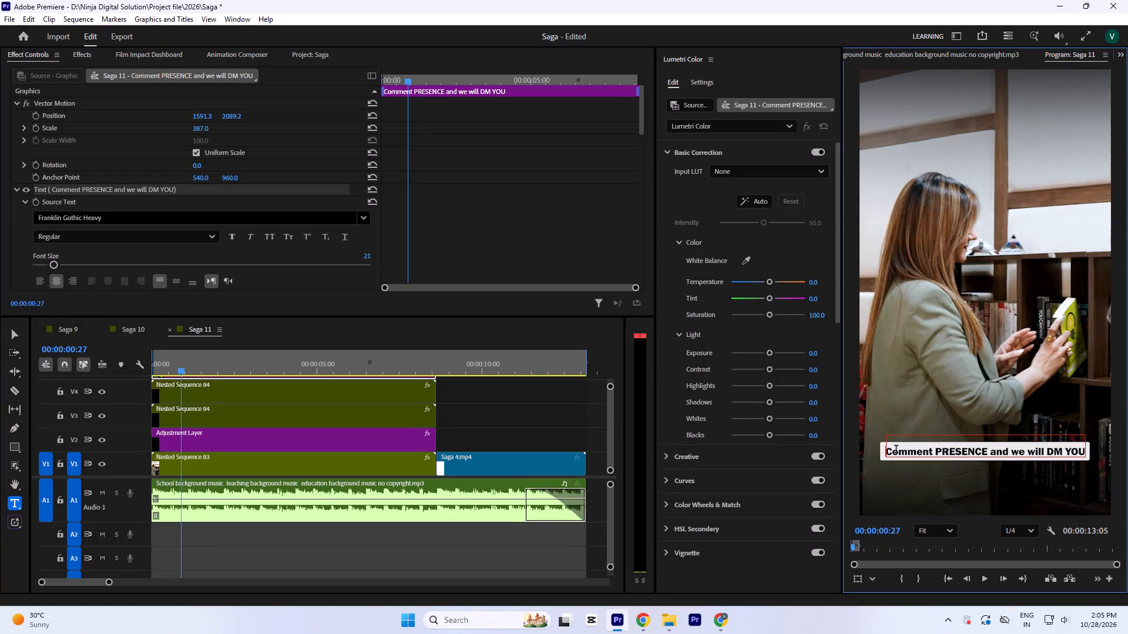
{"action": "left_click", "coordinate": [901, 441]}
{"action": "key", "text": "ctrl+v"}
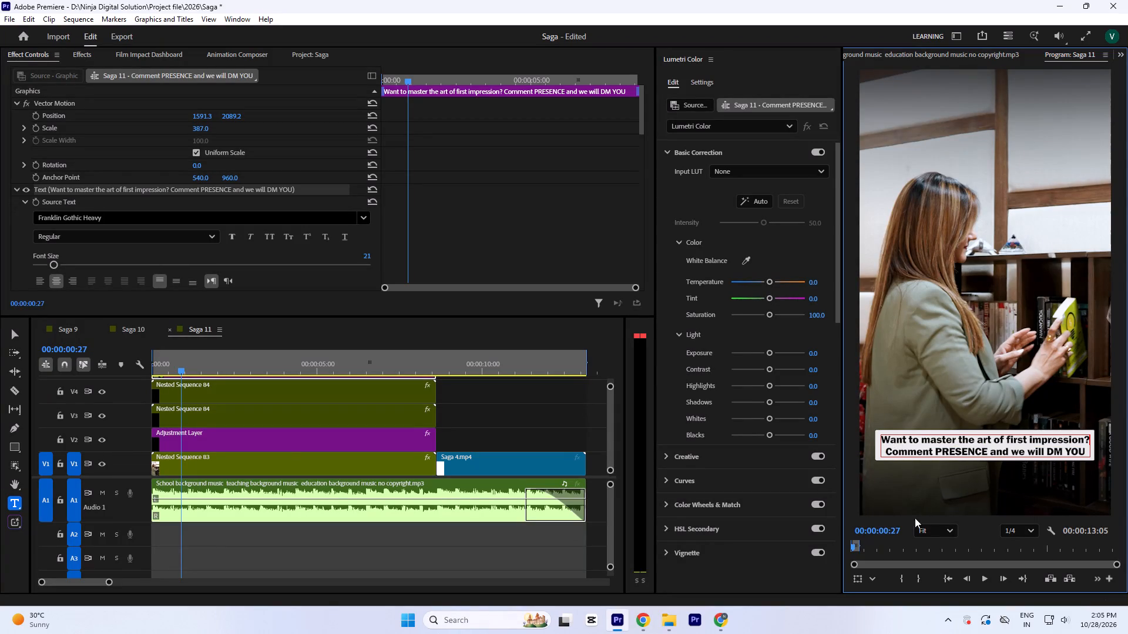
Delete the emptied headline text clip from track V6 of the Saga 11 sequence.
{"action": "left_click", "coordinate": [310, 363]}
{"action": "key", "text": "grave"}
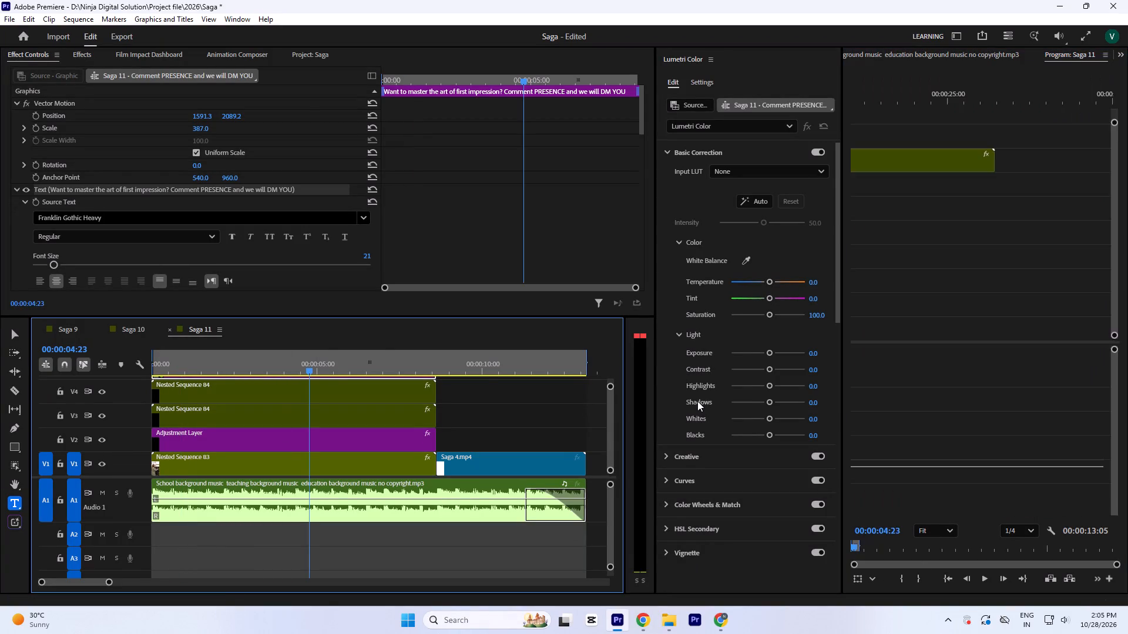
{"action": "key", "text": "grave"}
{"action": "left_click", "coordinate": [320, 369]}
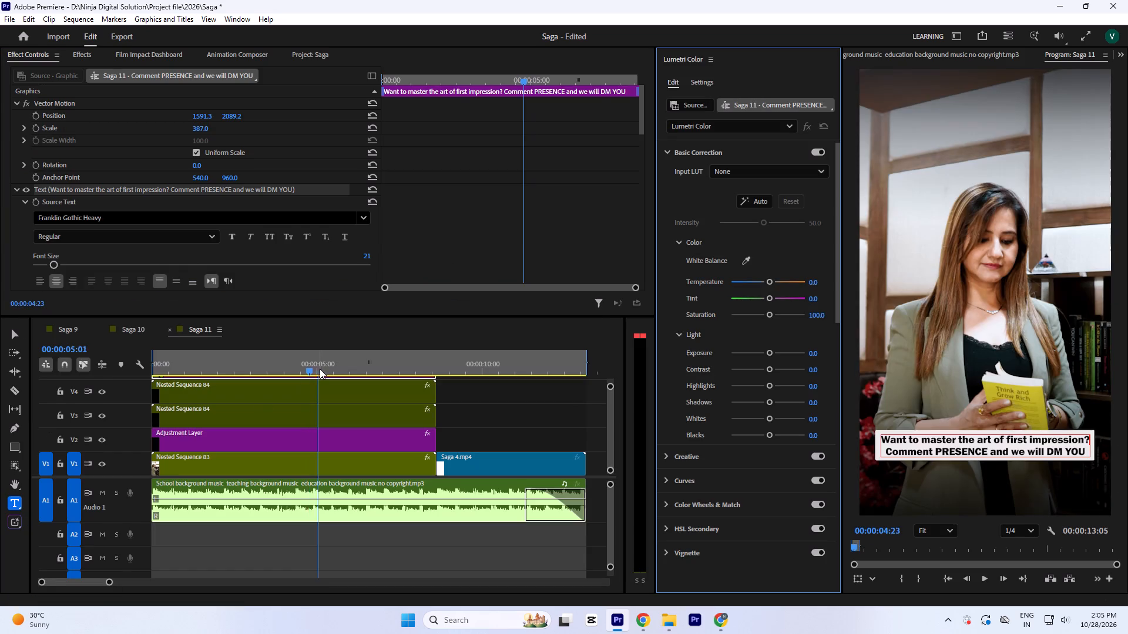
{"action": "key", "text": "grave"}
{"action": "left_click", "coordinate": [197, 208]}
{"action": "key", "text": "Delete"}
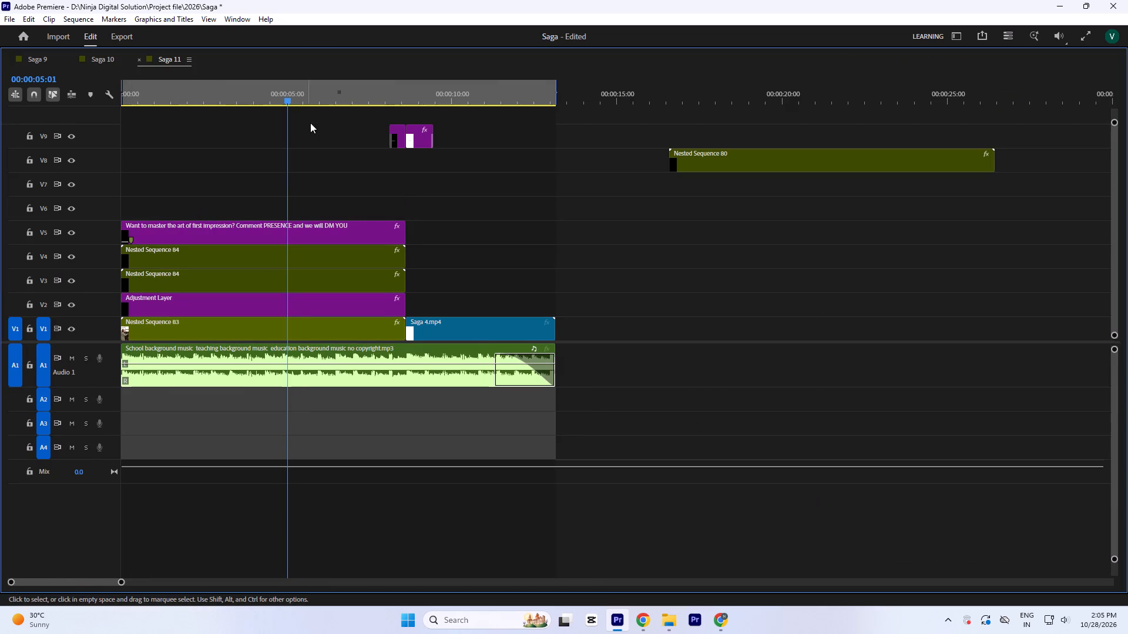
Save the Saga project with the playhead moved to 00:00:05:09.
{"action": "left_click", "coordinate": [297, 87]}
{"action": "key", "text": "grave"}
{"action": "key", "text": "ctrl+s"}
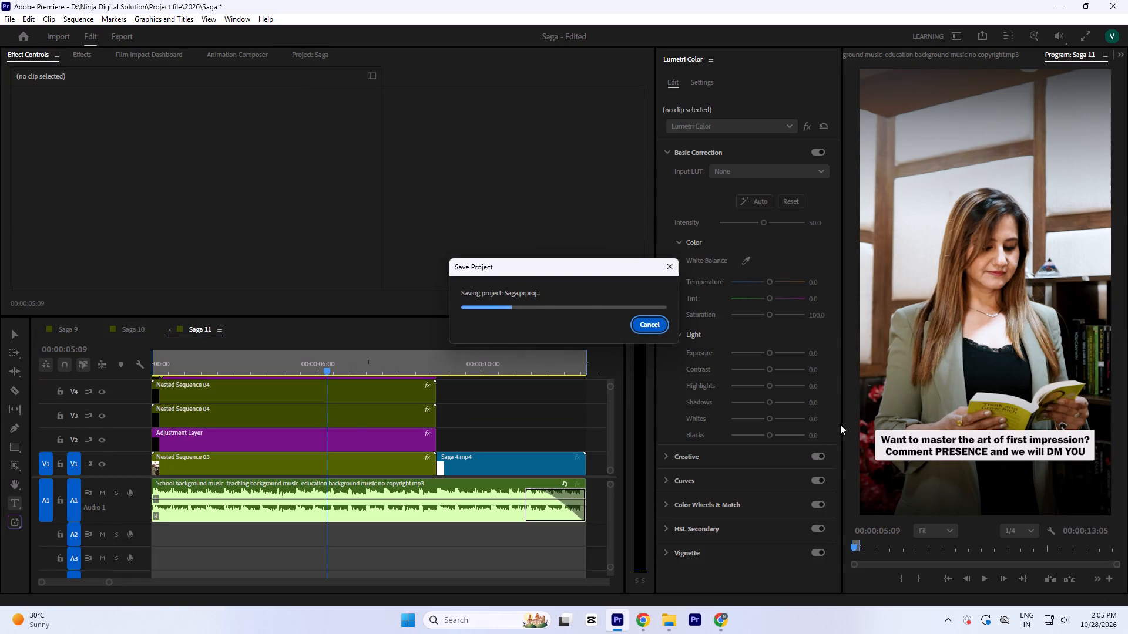
Open Nested Sequence 83 from the Saga 11 sequence and select its C1121.MP4 clip.
{"action": "left_click", "coordinate": [362, 363]}
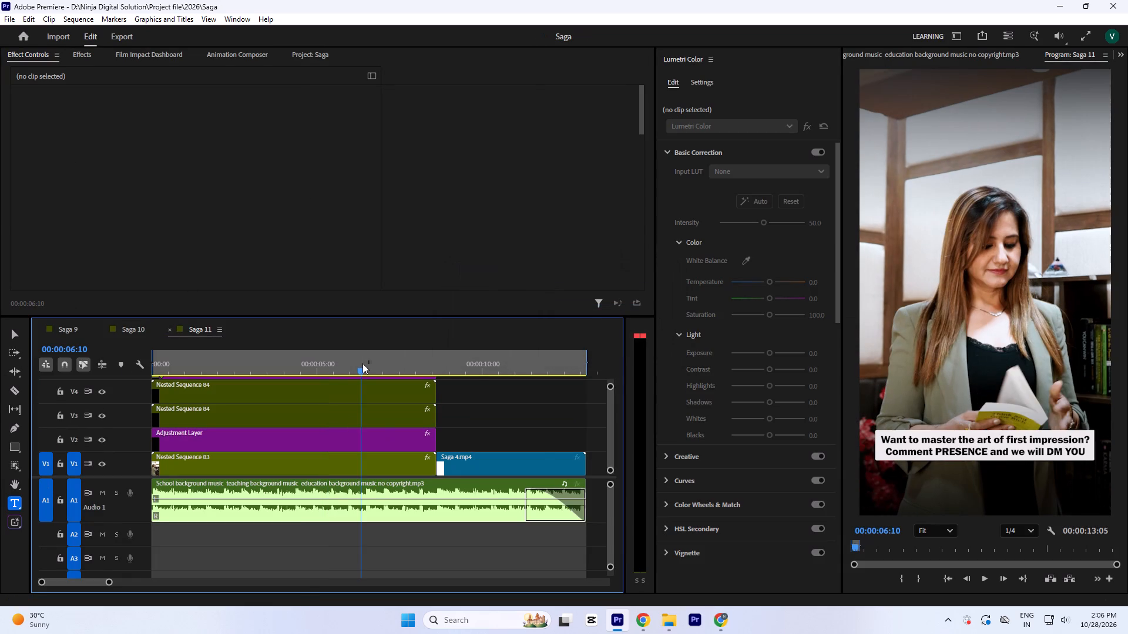
{"action": "key", "text": "grave"}
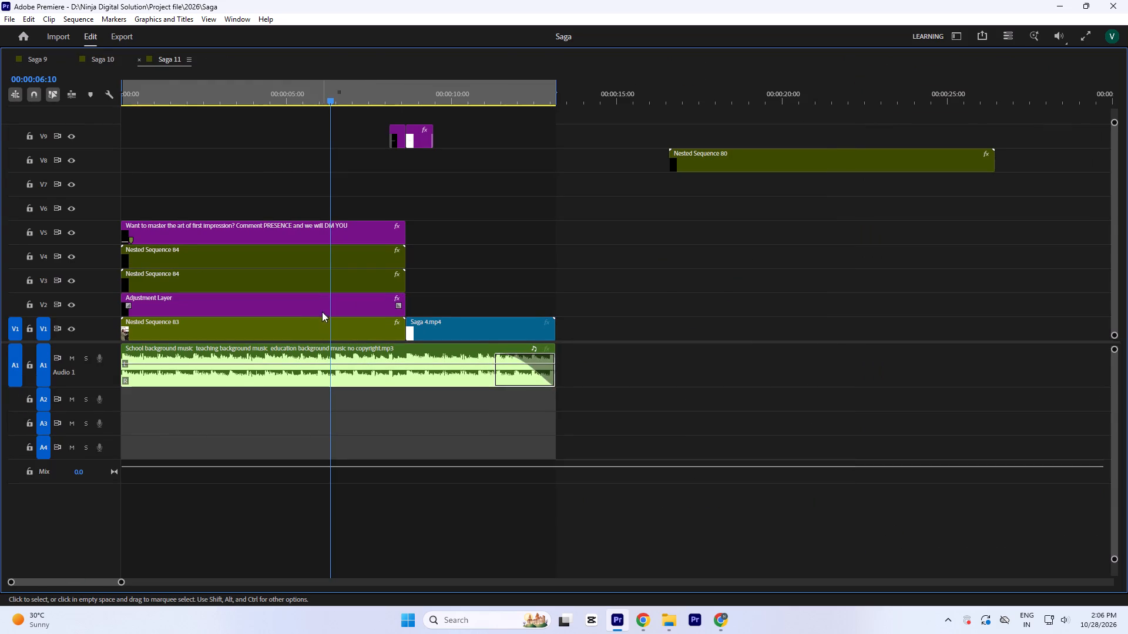
{"action": "left_click", "coordinate": [316, 301]}
{"action": "key", "text": "grave"}
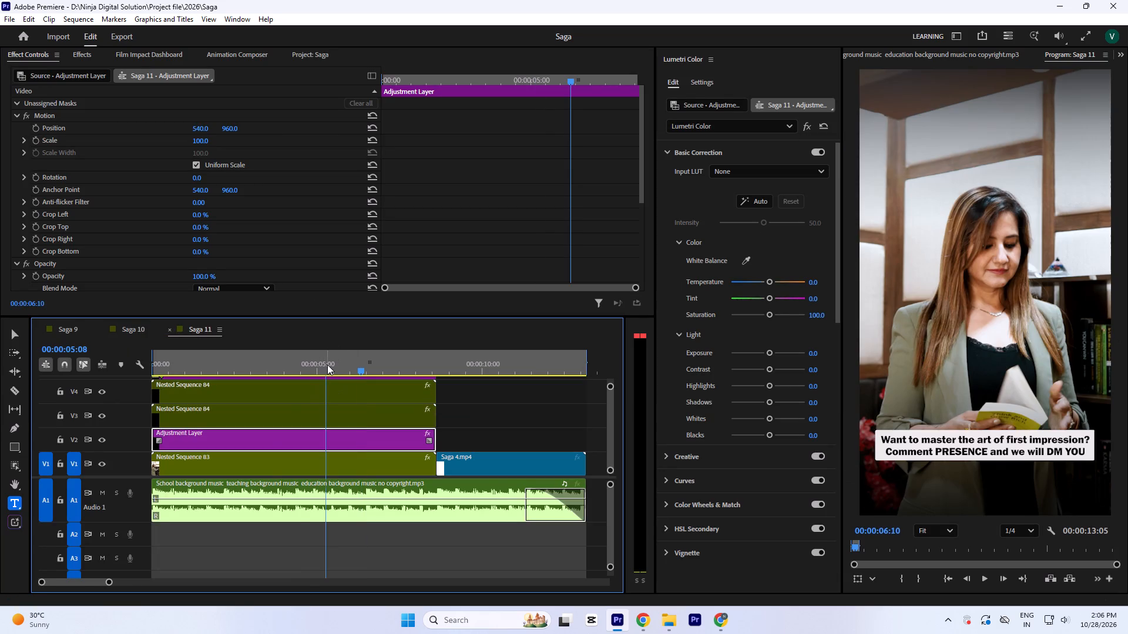
{"action": "left_click", "coordinate": [327, 365]}
{"action": "double_click", "coordinate": [326, 471]}
{"action": "left_click", "coordinate": [236, 464]}
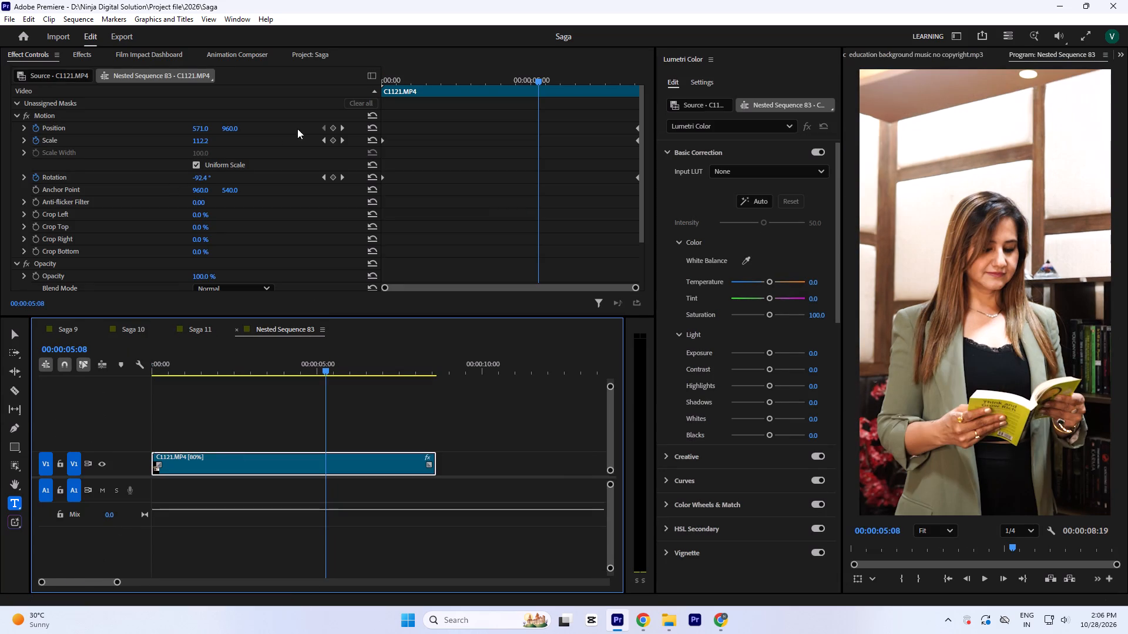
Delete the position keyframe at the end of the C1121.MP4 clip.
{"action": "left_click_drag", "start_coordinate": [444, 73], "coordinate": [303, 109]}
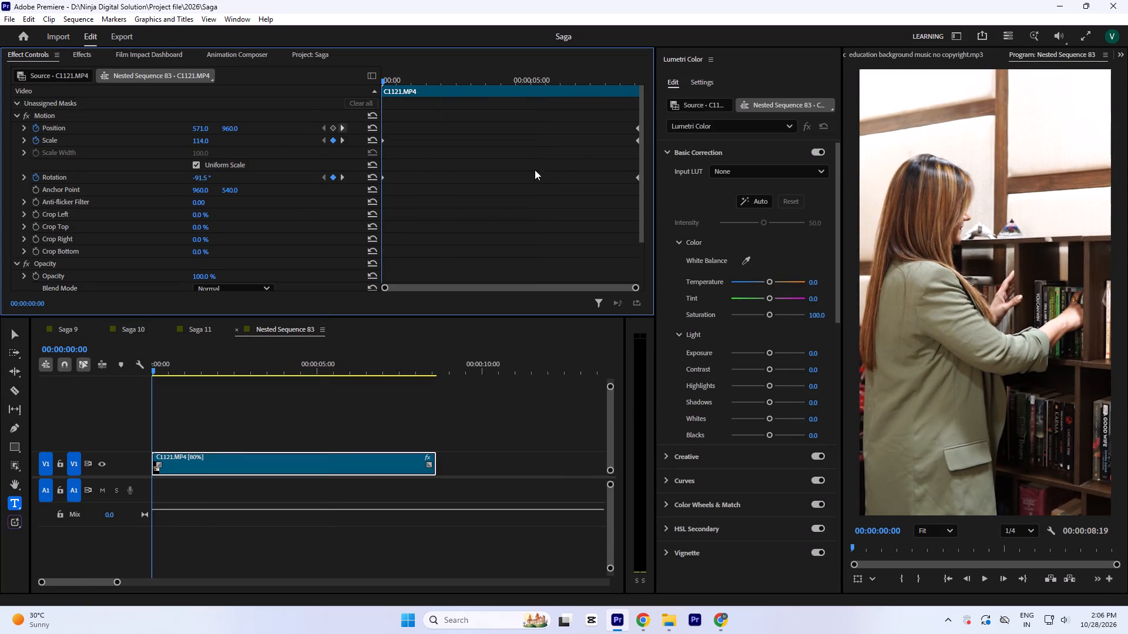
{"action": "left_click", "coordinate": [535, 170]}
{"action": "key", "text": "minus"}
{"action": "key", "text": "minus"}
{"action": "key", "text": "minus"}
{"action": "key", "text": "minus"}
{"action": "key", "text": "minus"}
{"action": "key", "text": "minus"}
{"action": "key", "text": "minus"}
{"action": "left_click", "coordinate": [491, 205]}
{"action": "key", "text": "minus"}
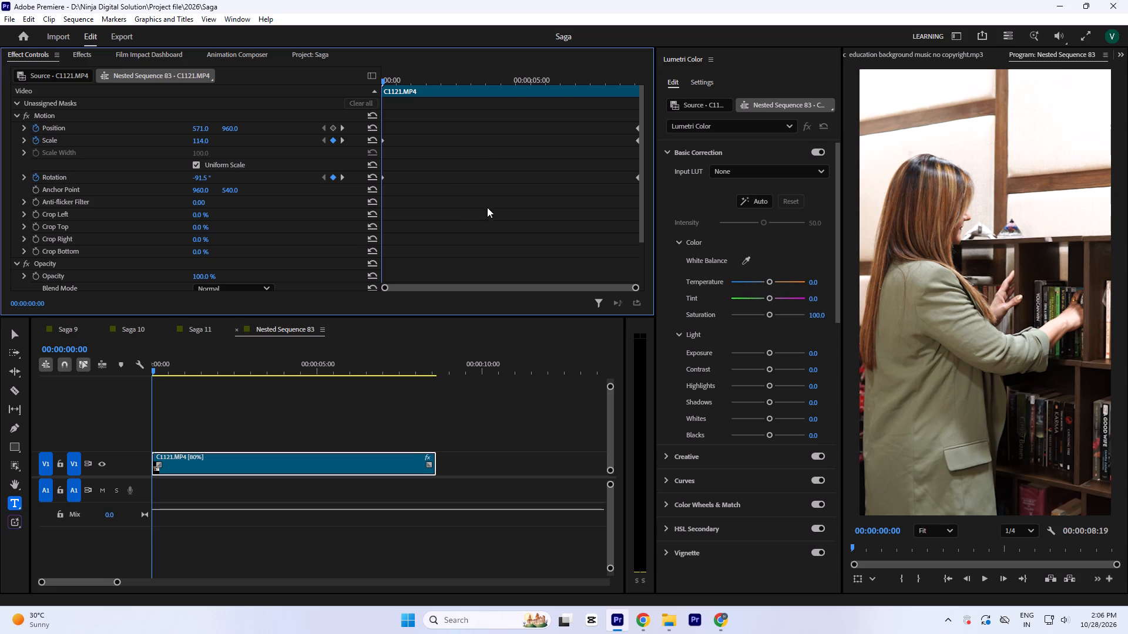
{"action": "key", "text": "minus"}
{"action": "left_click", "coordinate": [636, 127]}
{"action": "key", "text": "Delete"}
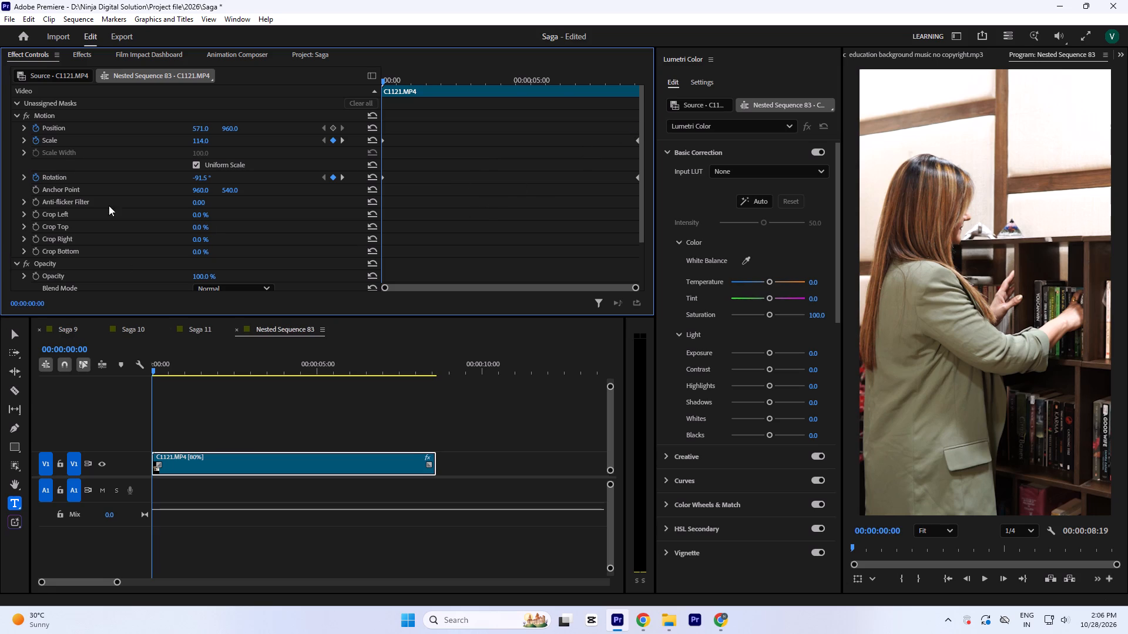
At 00:00:08:12, set C1121.MP4's vertical position to 878.0 and turn off its position animation, deleting the existing keyframes.
{"action": "left_click_drag", "start_coordinate": [422, 367], "coordinate": [431, 379]}
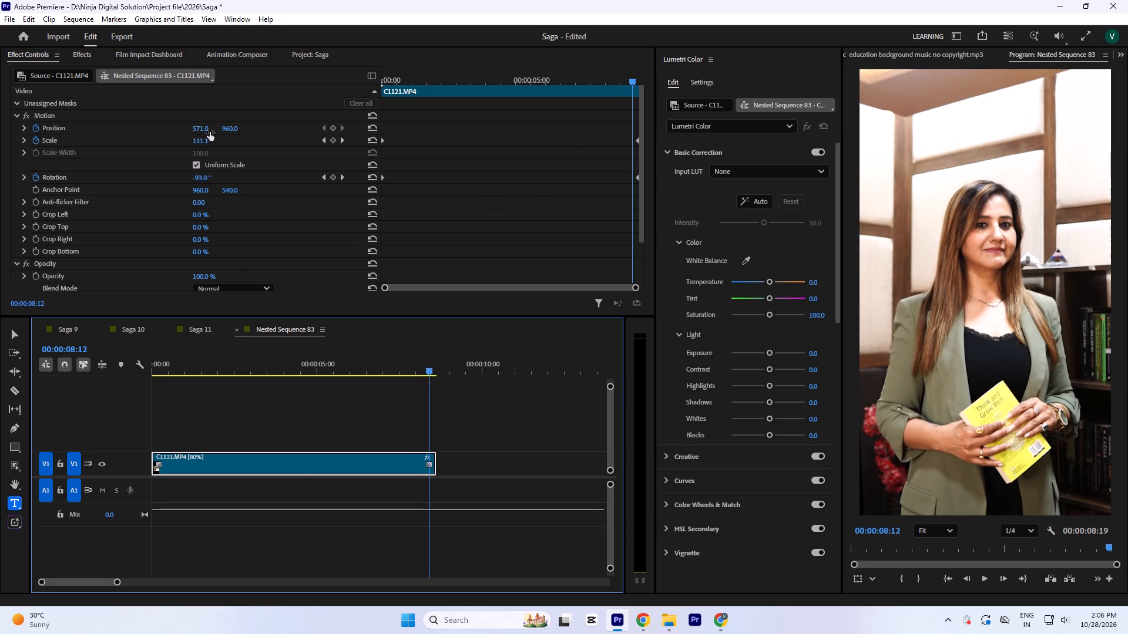
{"action": "left_click_drag", "start_coordinate": [230, 131], "coordinate": [236, 205]}
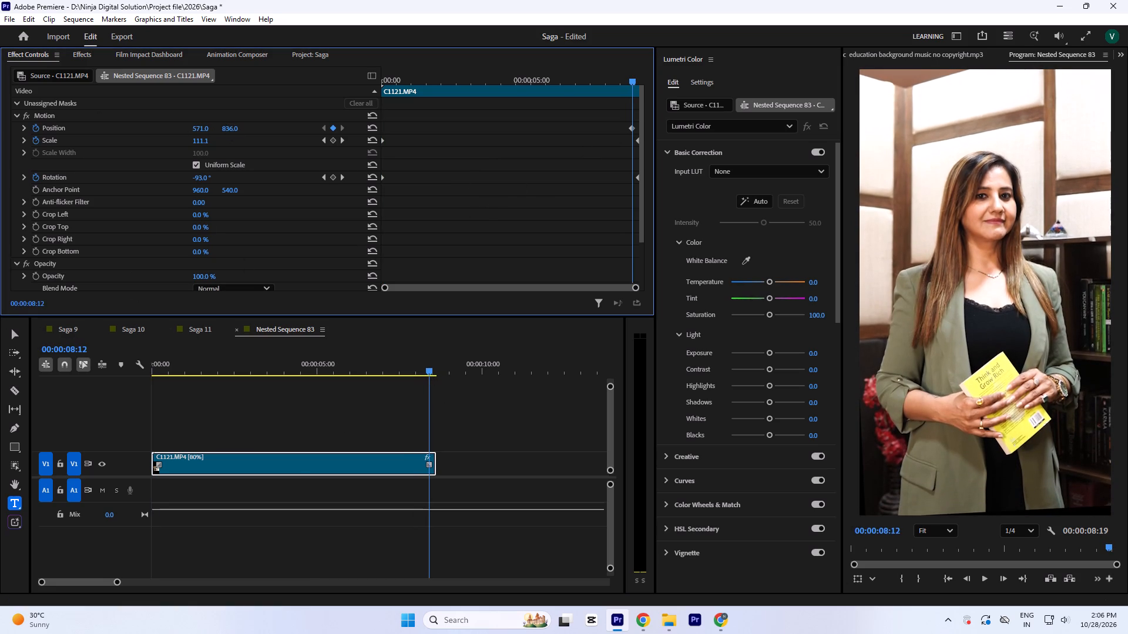
{"action": "left_click_drag", "start_coordinate": [236, 205], "coordinate": [234, 180]}
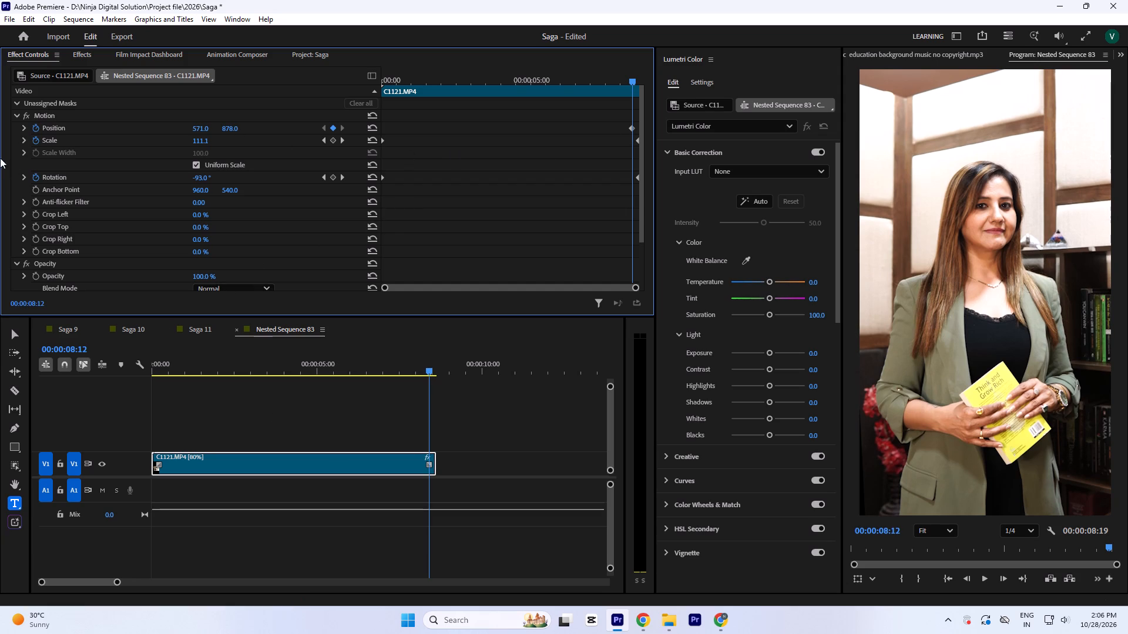
{"action": "left_click", "coordinate": [33, 124]}
{"action": "key", "text": "Delete"}
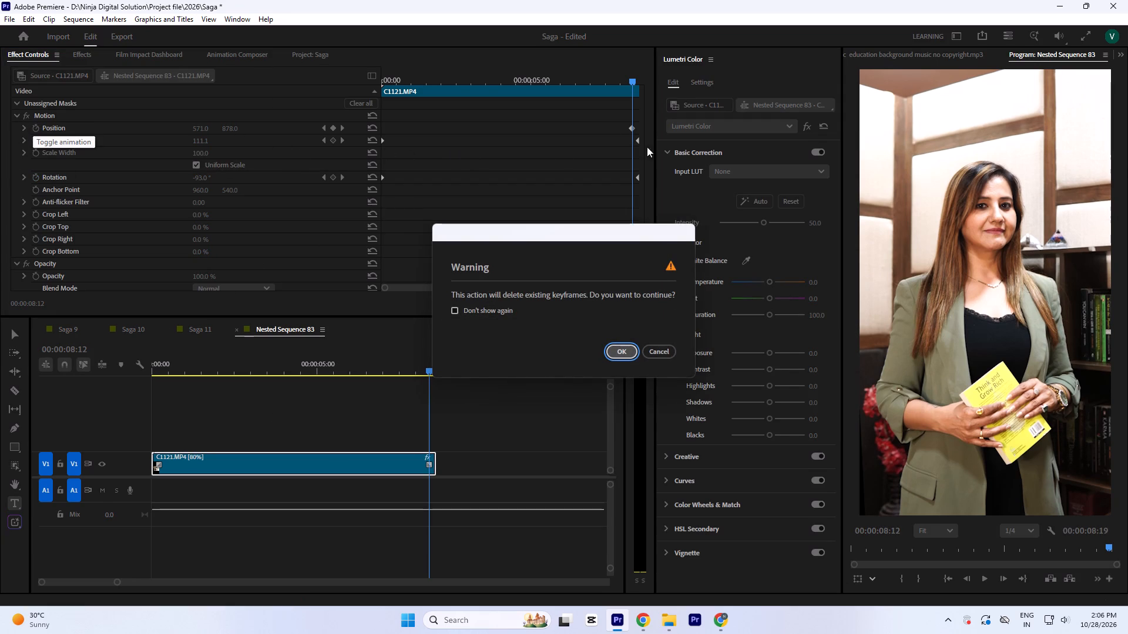
{"action": "left_click", "coordinate": [619, 358]}
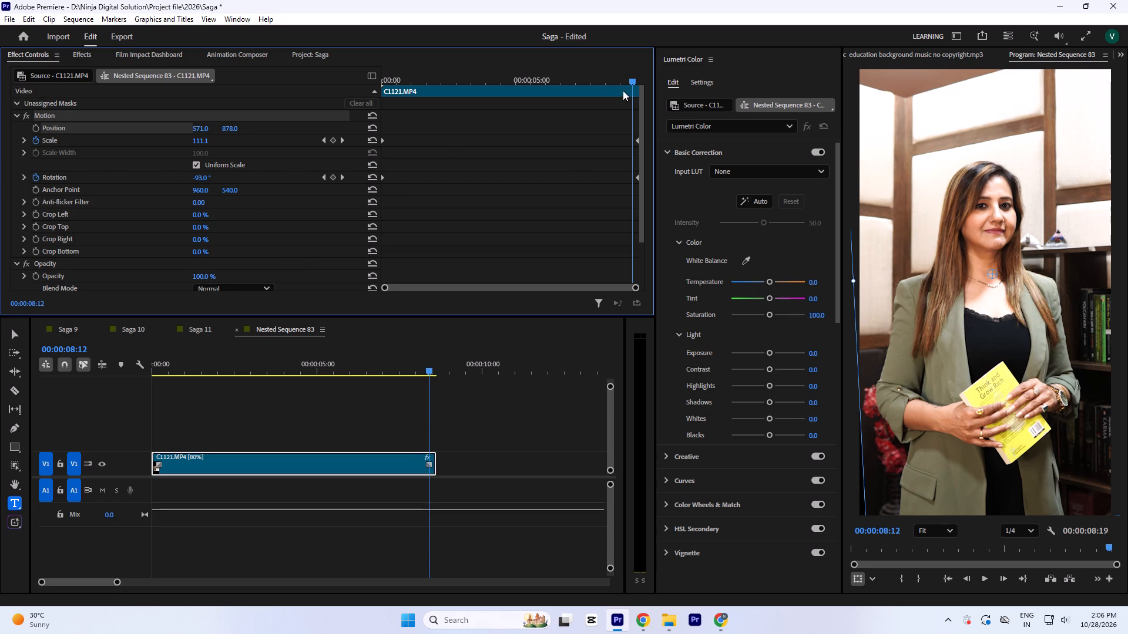
Move C1121.MP4's end scale keyframe to 00:00:08:09 and set its scale to 115.0.
{"action": "left_click_drag", "start_coordinate": [539, 75], "coordinate": [209, 110]}
{"action": "left_click_drag", "start_coordinate": [401, 170], "coordinate": [347, 117]}
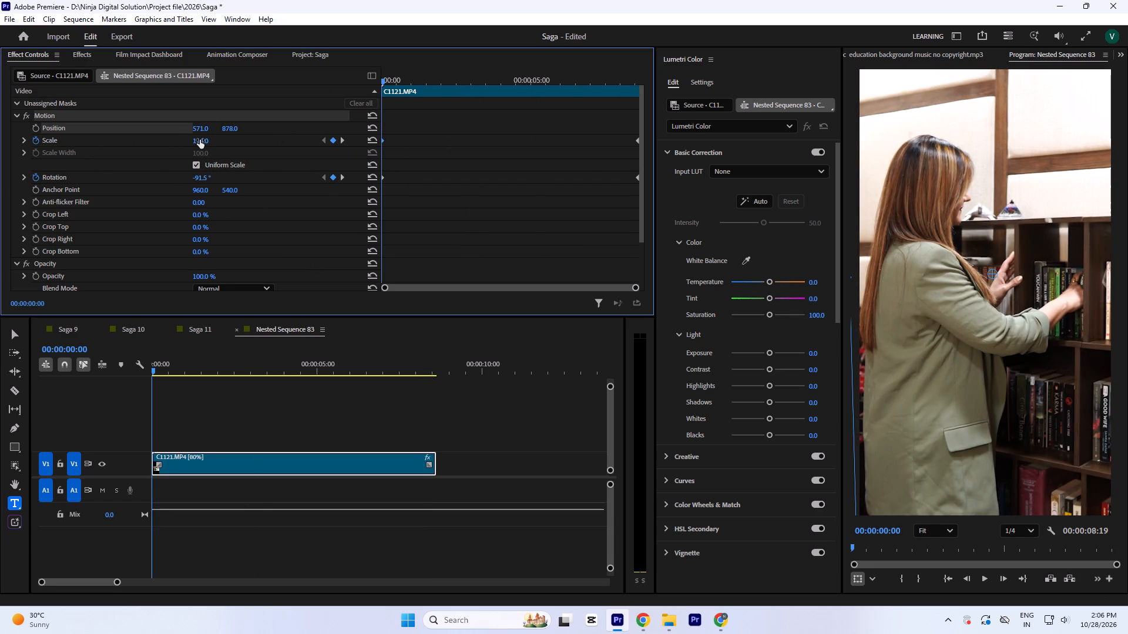
{"action": "left_click_drag", "start_coordinate": [615, 87], "coordinate": [637, 103]}
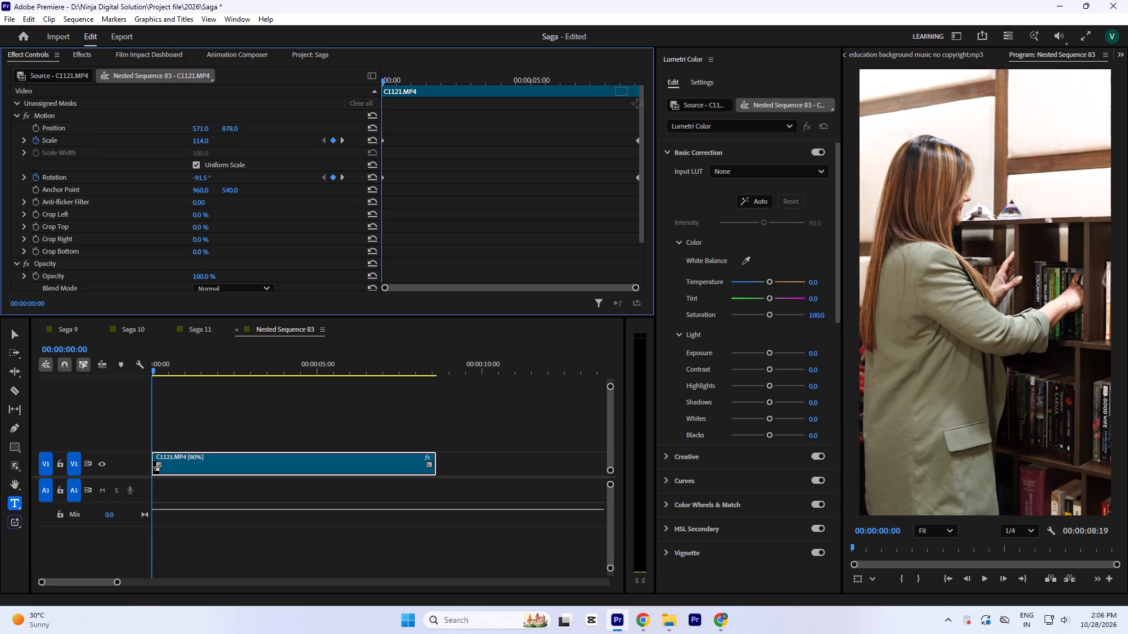
{"action": "left_click_drag", "start_coordinate": [637, 103], "coordinate": [635, 102]}
{"action": "left_click_drag", "start_coordinate": [629, 86], "coordinate": [634, 95]}
{"action": "left_click", "coordinate": [626, 84]}
{"action": "left_click", "coordinate": [630, 77]}
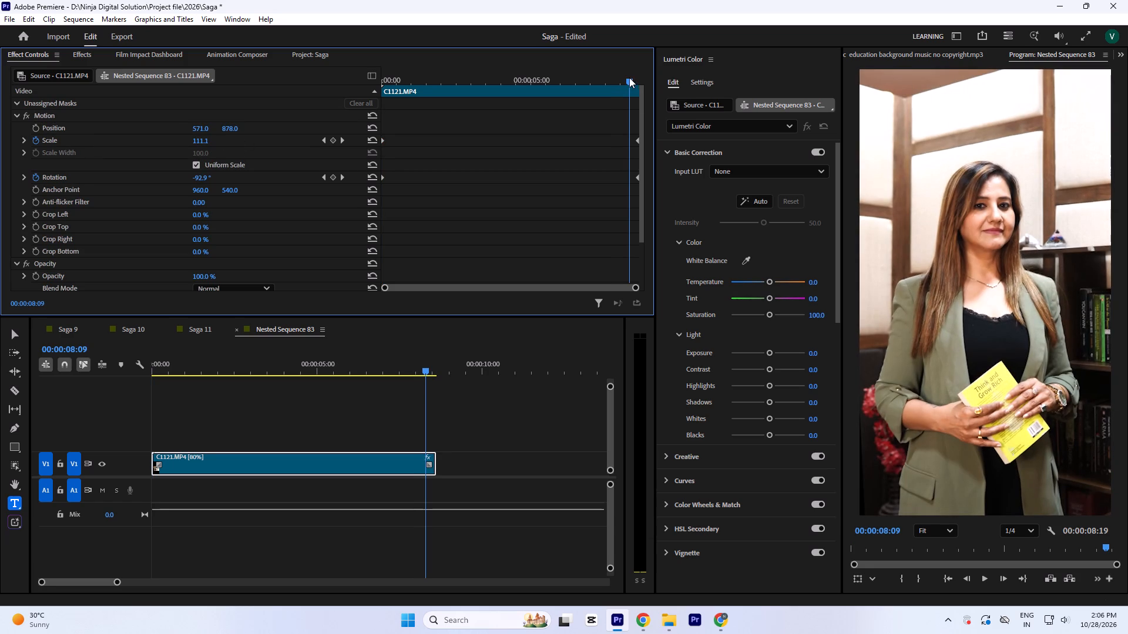
{"action": "left_click_drag", "start_coordinate": [636, 142], "coordinate": [629, 147]}
{"action": "left_click_drag", "start_coordinate": [204, 140], "coordinate": [200, 135]}
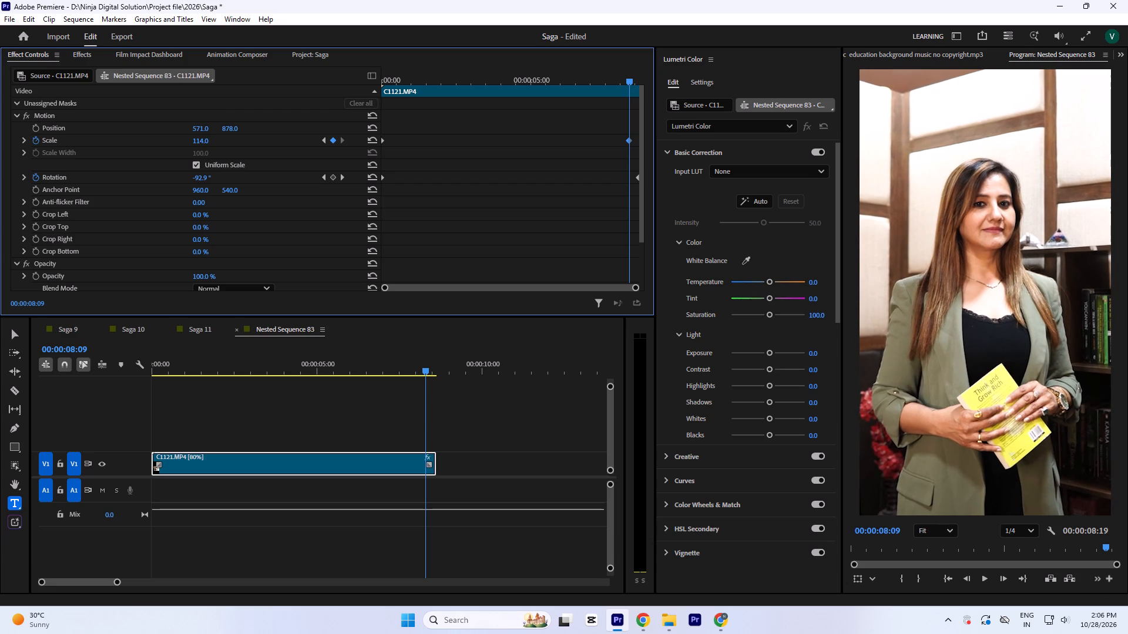
{"action": "left_click_drag", "start_coordinate": [200, 135], "coordinate": [198, 132]}
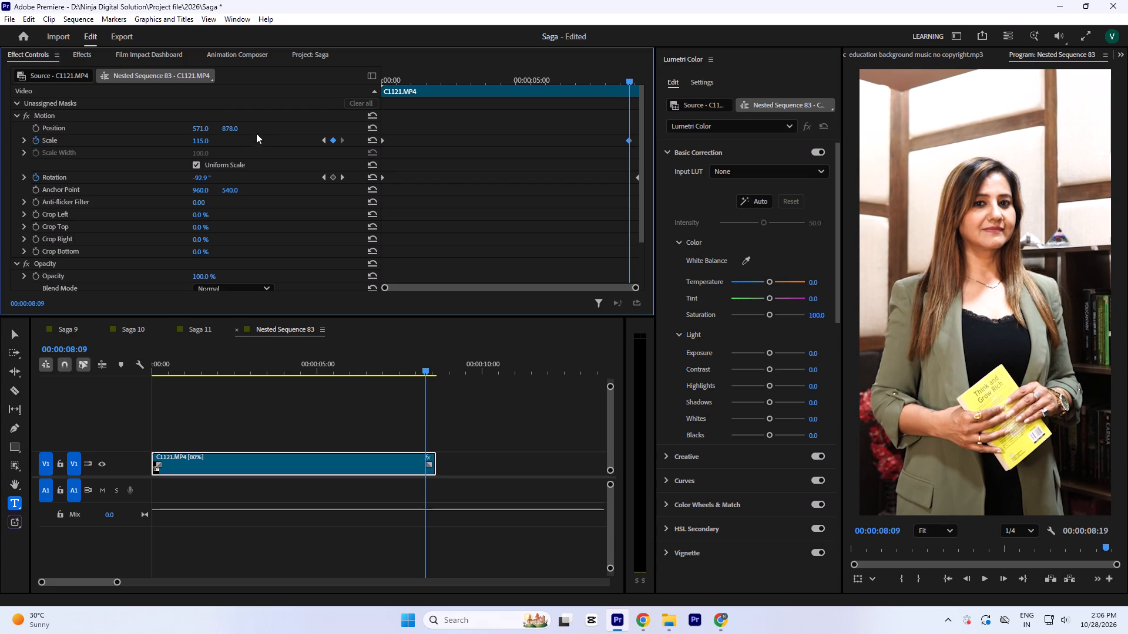
Set C1121.MP4's vertical position to 839.0 to reframe the woman higher.
{"action": "left_click_drag", "start_coordinate": [233, 127], "coordinate": [228, 162]}
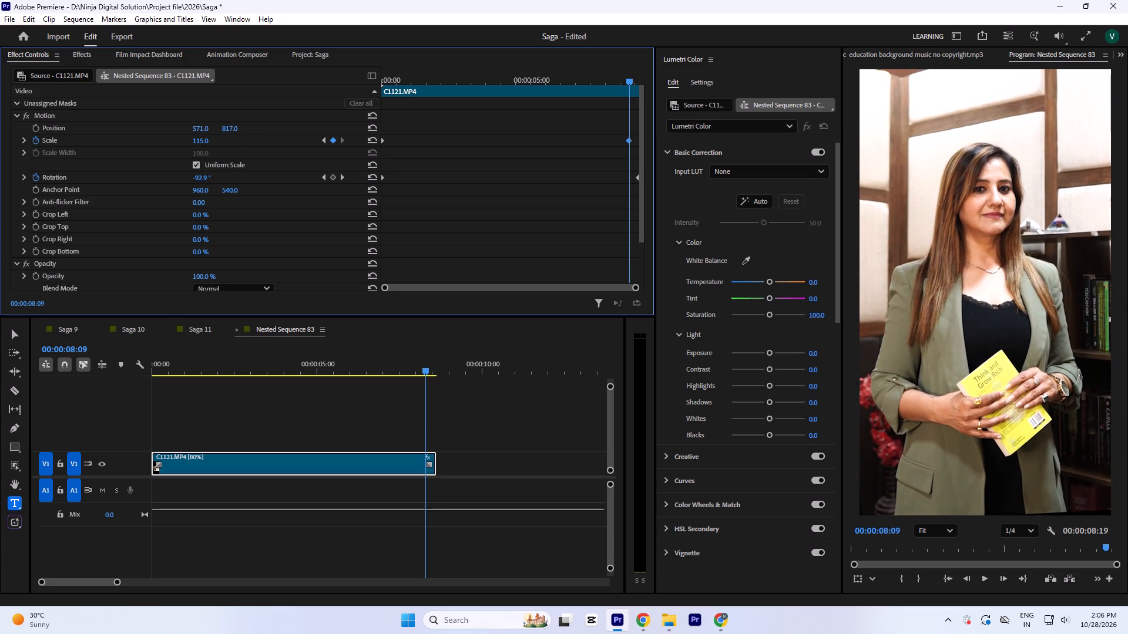
{"action": "left_click_drag", "start_coordinate": [228, 162], "coordinate": [223, 146]}
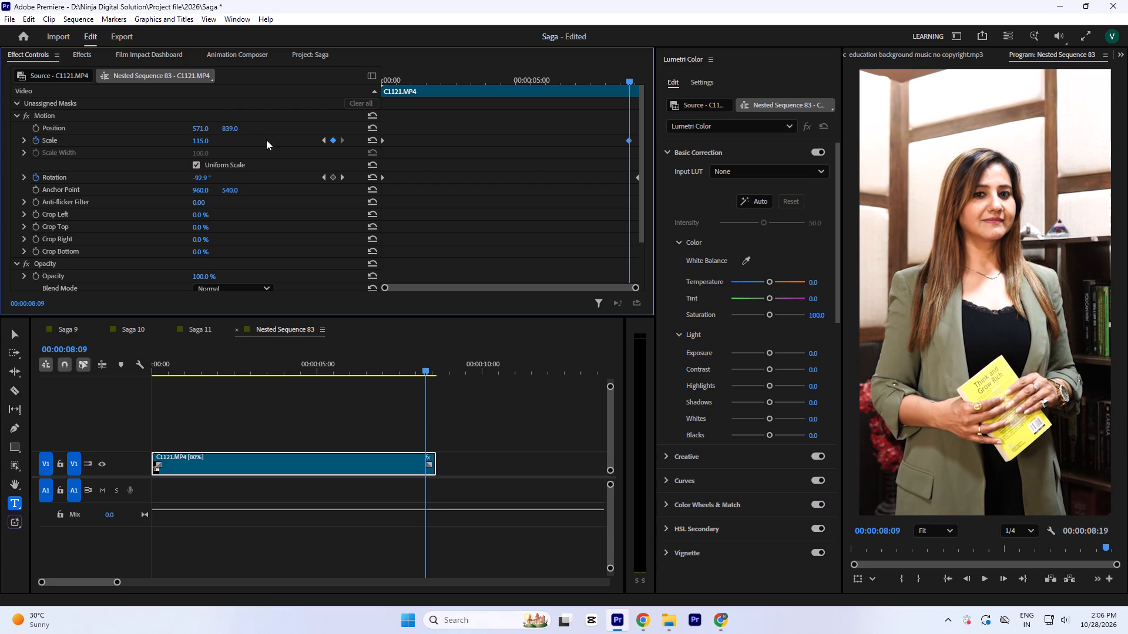
Move the scale keyframe at 00:00:08:09 back to the end of the C1121.MP4 clip.
{"action": "left_click", "coordinate": [527, 170]}
{"action": "left_click_drag", "start_coordinate": [628, 141], "coordinate": [684, 156]}
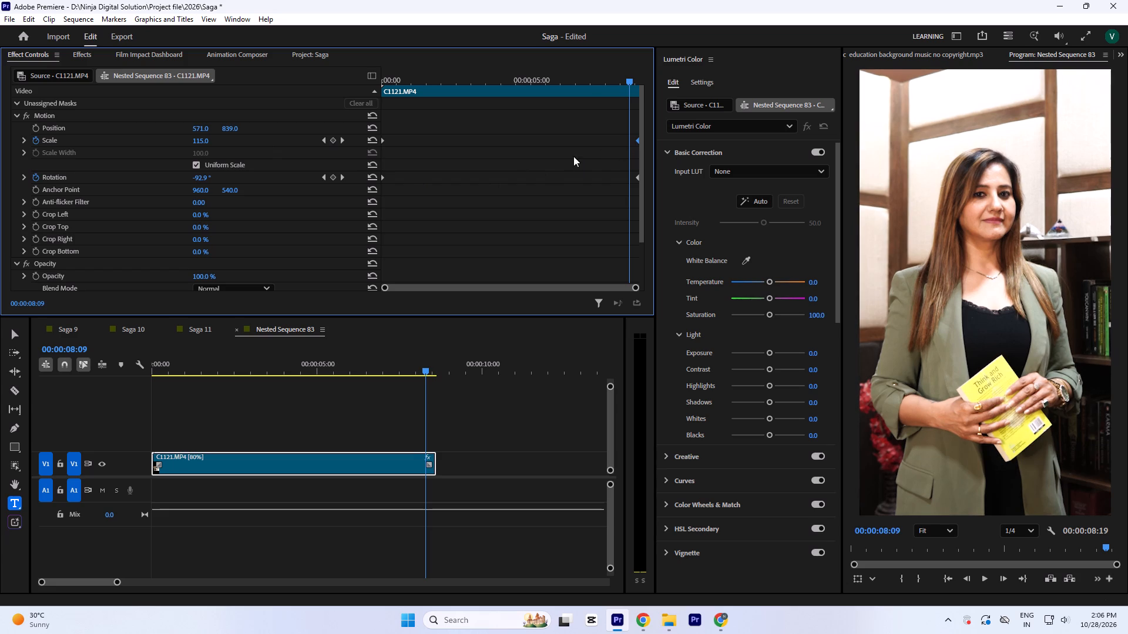
{"action": "left_click", "coordinate": [573, 156]}
{"action": "key", "text": "minus"}
Return to the Saga 11 sequence and play it from the start to check the reframed B-roll, stopping at 00:00:05:28.
{"action": "left_click", "coordinate": [202, 325]}
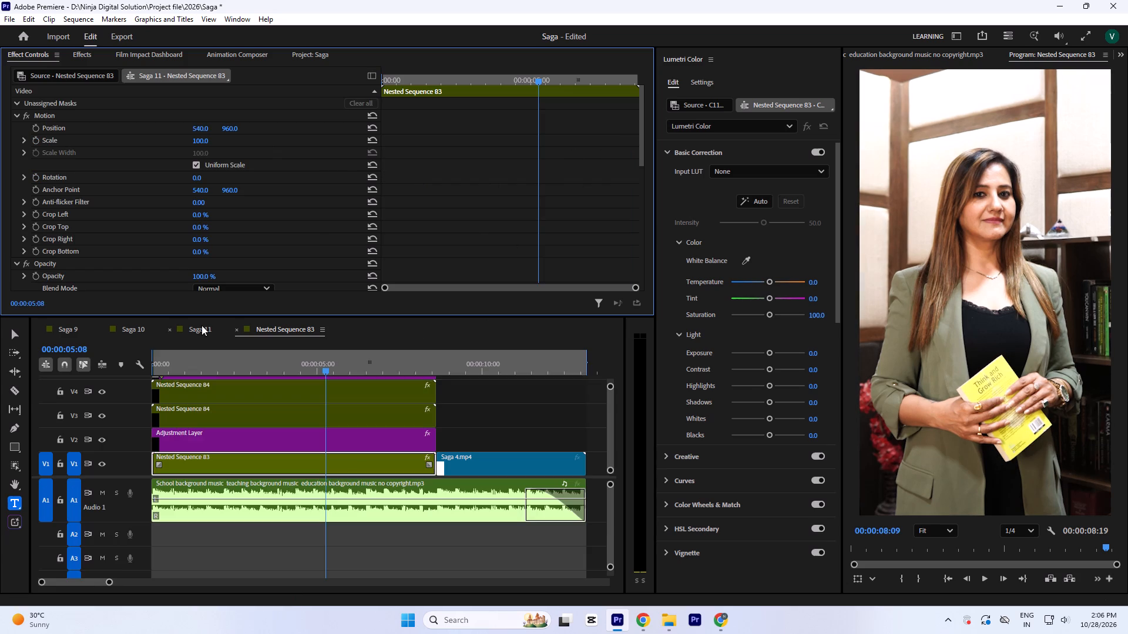
{"action": "left_click_drag", "start_coordinate": [298, 367], "coordinate": [275, 369]}
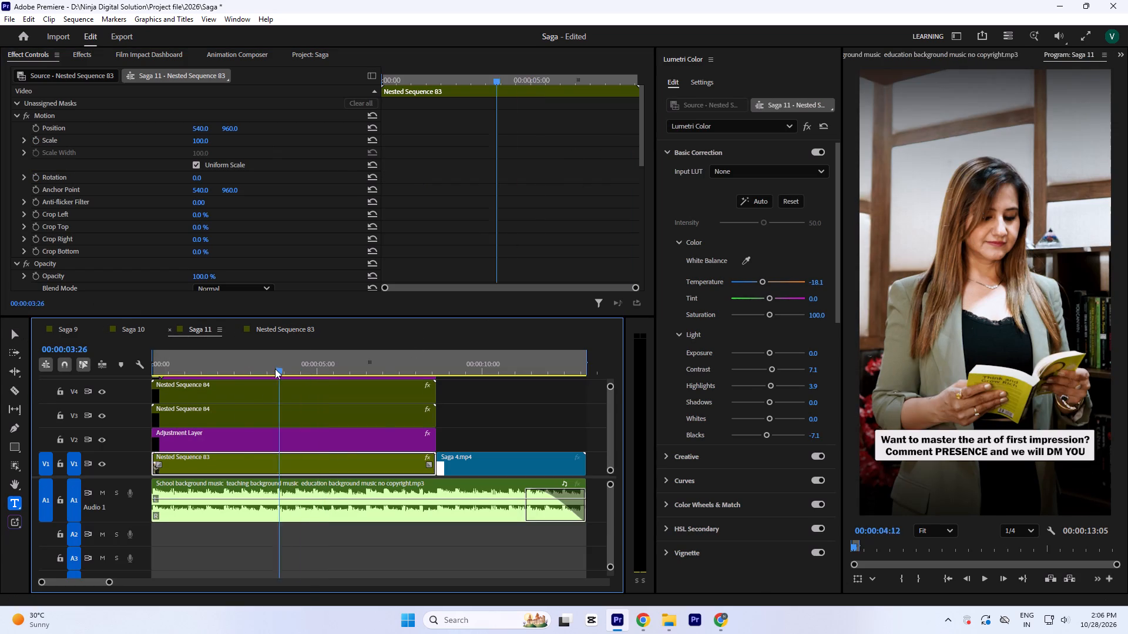
{"action": "left_click_drag", "start_coordinate": [275, 369], "coordinate": [32, 387]}
{"action": "key", "text": "space"}
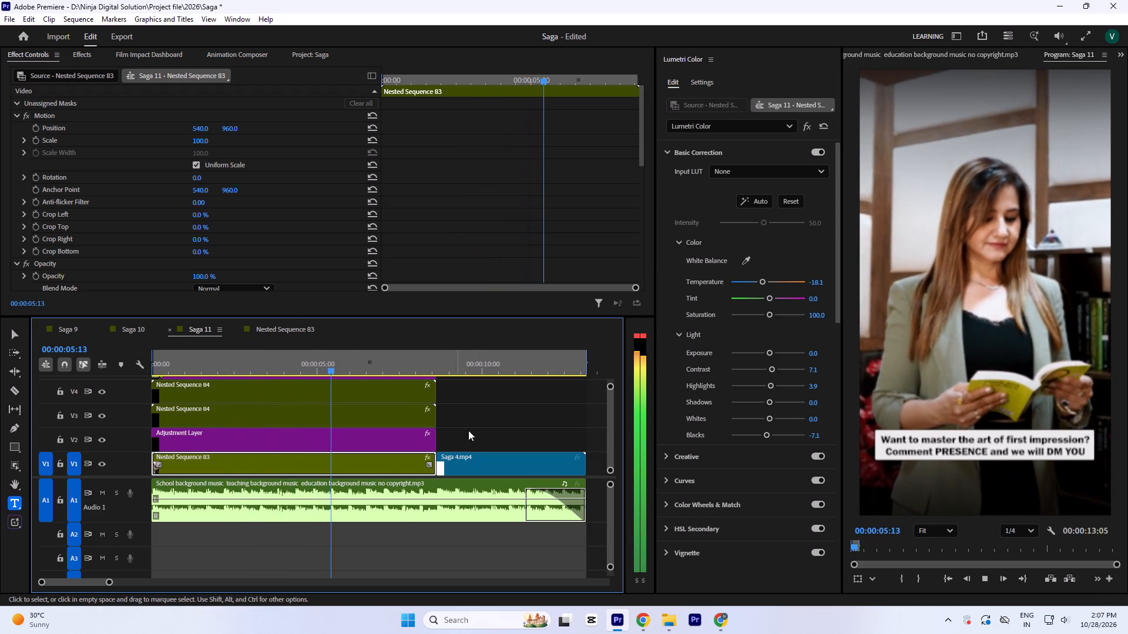
{"action": "key", "text": "space"}
{"action": "key", "text": "space"}
{"action": "key", "text": "space"}
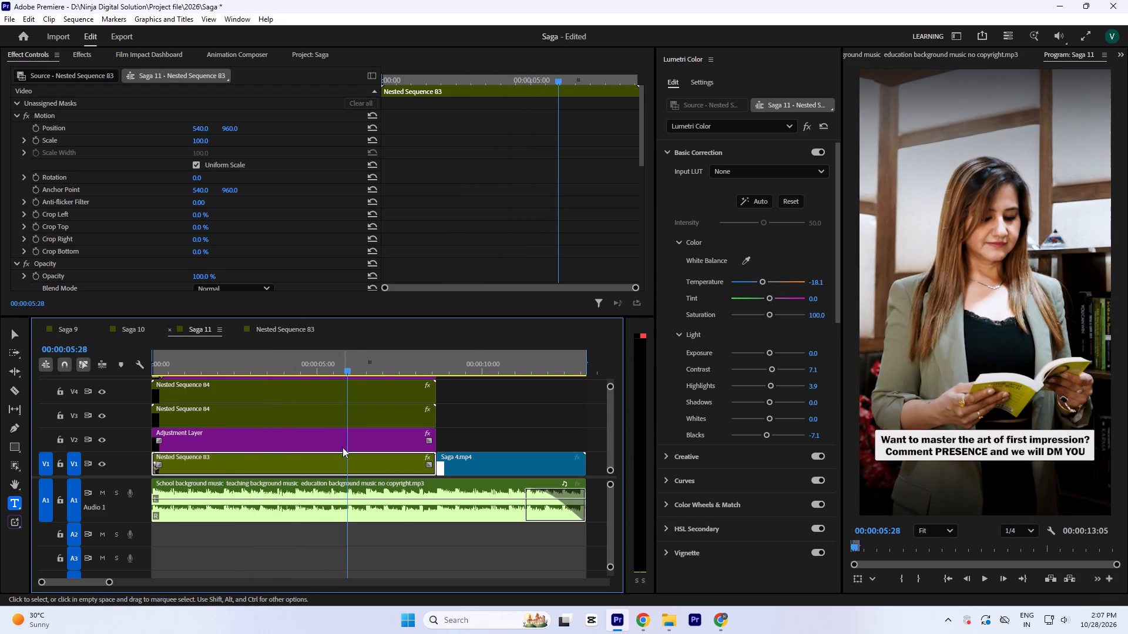
Rerun the Warp Stabilizer analysis on Nested Sequence 83 in the Saga 11 sequence.
{"action": "scroll", "coordinate": [476, 203], "scroll_direction": "down", "scroll_amount": 5}
{"action": "left_click", "coordinate": [207, 260]}
{"action": "left_click", "coordinate": [212, 265]}
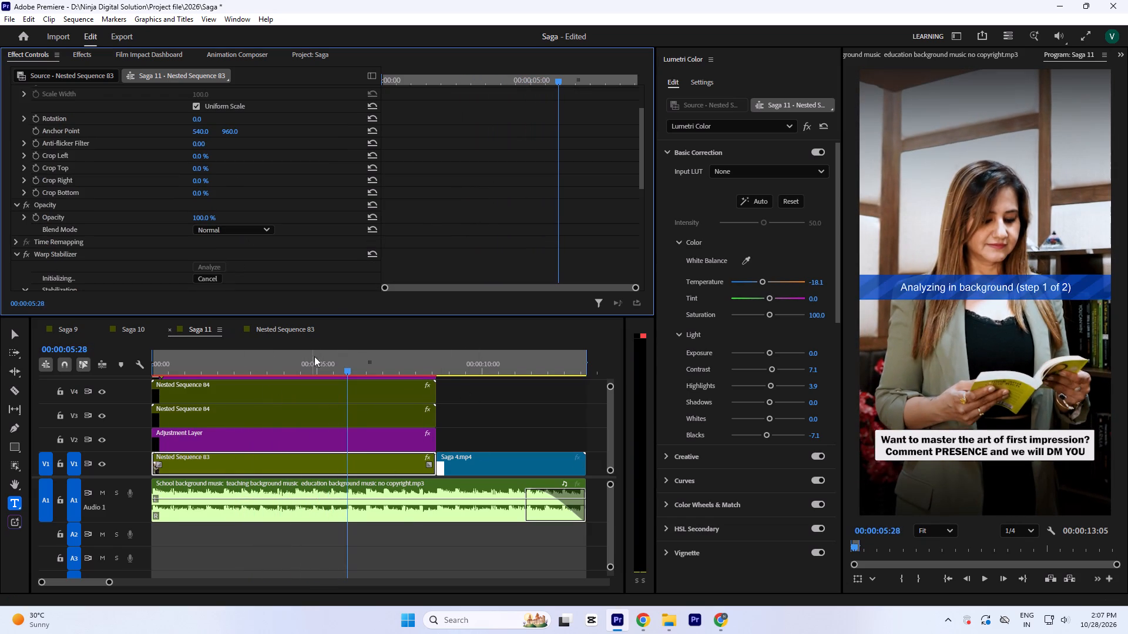
{"action": "left_click", "coordinate": [355, 364]}
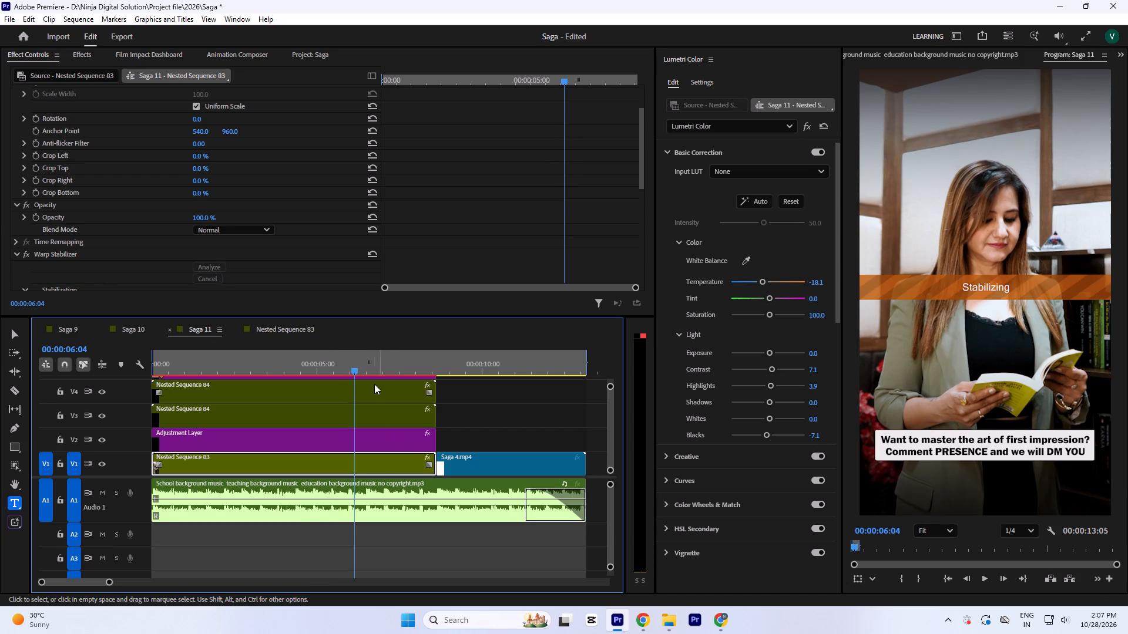
With the playhead at 00:00:06:11, set the two-line text clip's vertical position on V5 to 2055.2.
{"action": "left_click", "coordinate": [363, 363]}
{"action": "key", "text": "grave"}
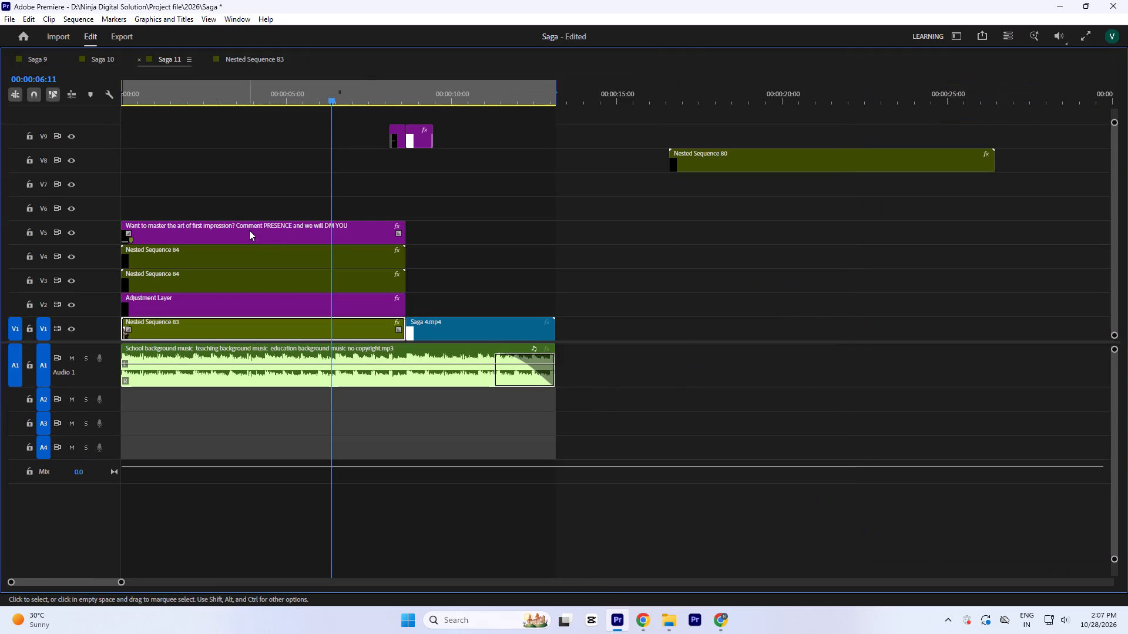
{"action": "left_click", "coordinate": [266, 234]}
{"action": "key", "text": "grave"}
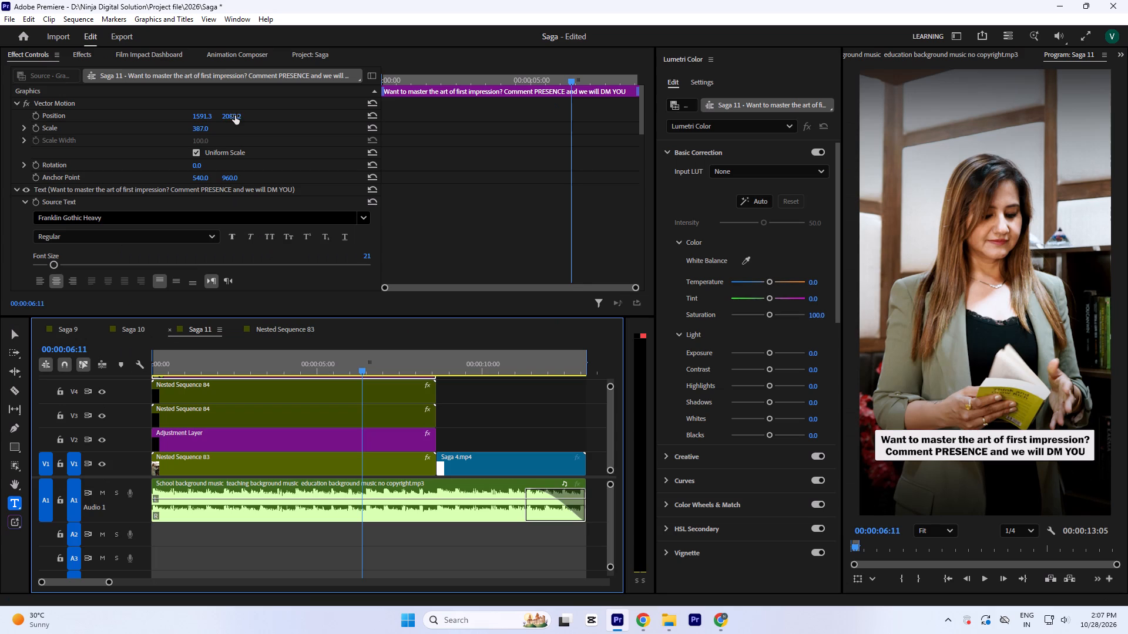
{"action": "left_click_drag", "start_coordinate": [235, 116], "coordinate": [235, 136]}
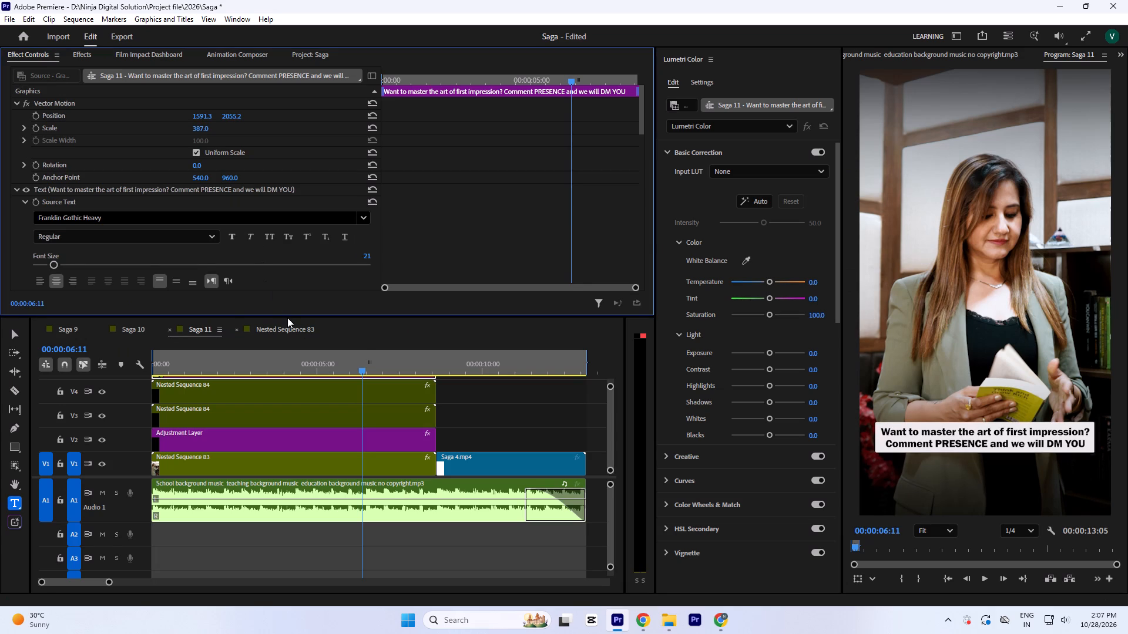
Close the Nested Sequence 83 timeline and play Saga 11 from the start to review the B-roll, stopping at 00:00:06:03.
{"action": "left_click", "coordinate": [365, 461]}
{"action": "scroll", "coordinate": [483, 147], "scroll_direction": "down", "scroll_amount": 9}
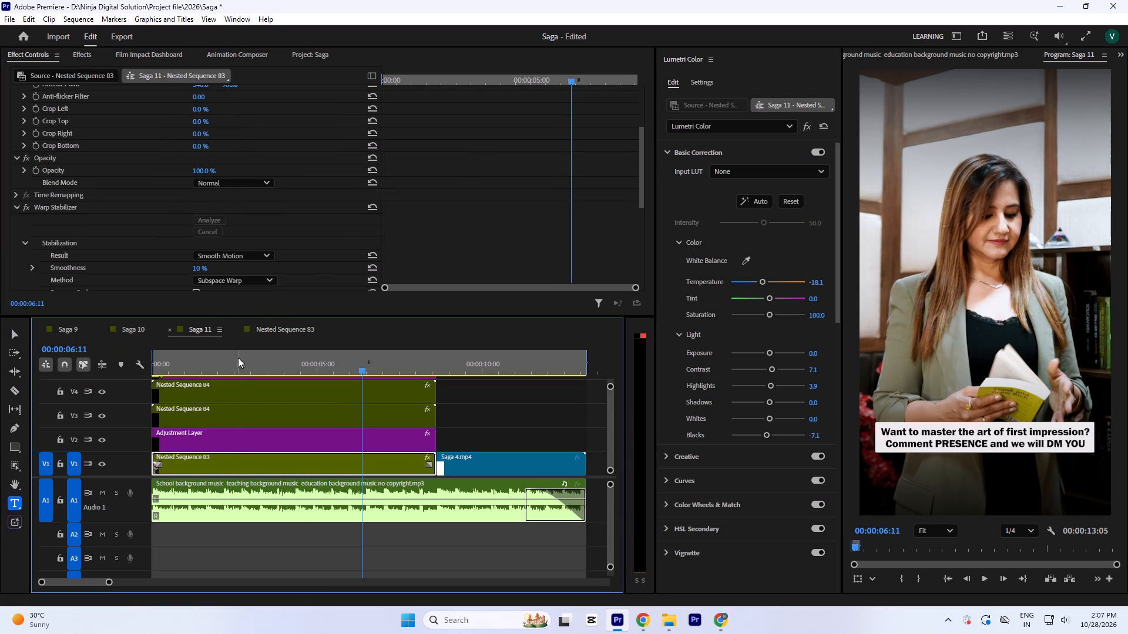
{"action": "left_click_drag", "start_coordinate": [235, 369], "coordinate": [96, 387]}
{"action": "left_click", "coordinate": [236, 329]}
{"action": "left_click_drag", "start_coordinate": [174, 366], "coordinate": [85, 380]}
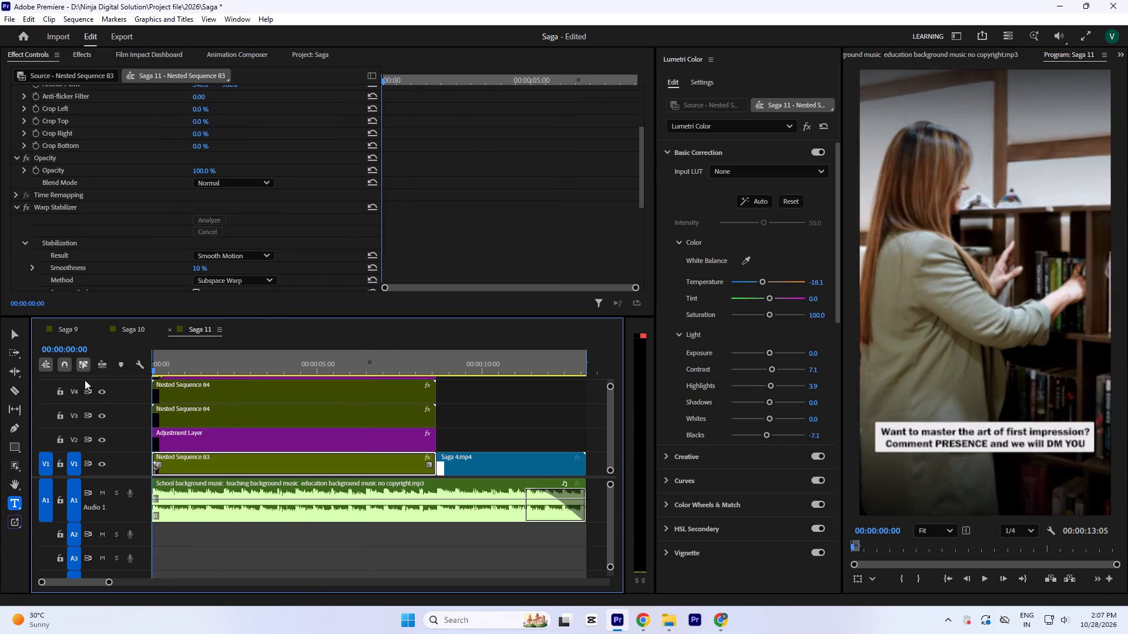
{"action": "left_click_drag", "start_coordinate": [85, 380], "coordinate": [84, 380]}
{"action": "key", "text": "space"}
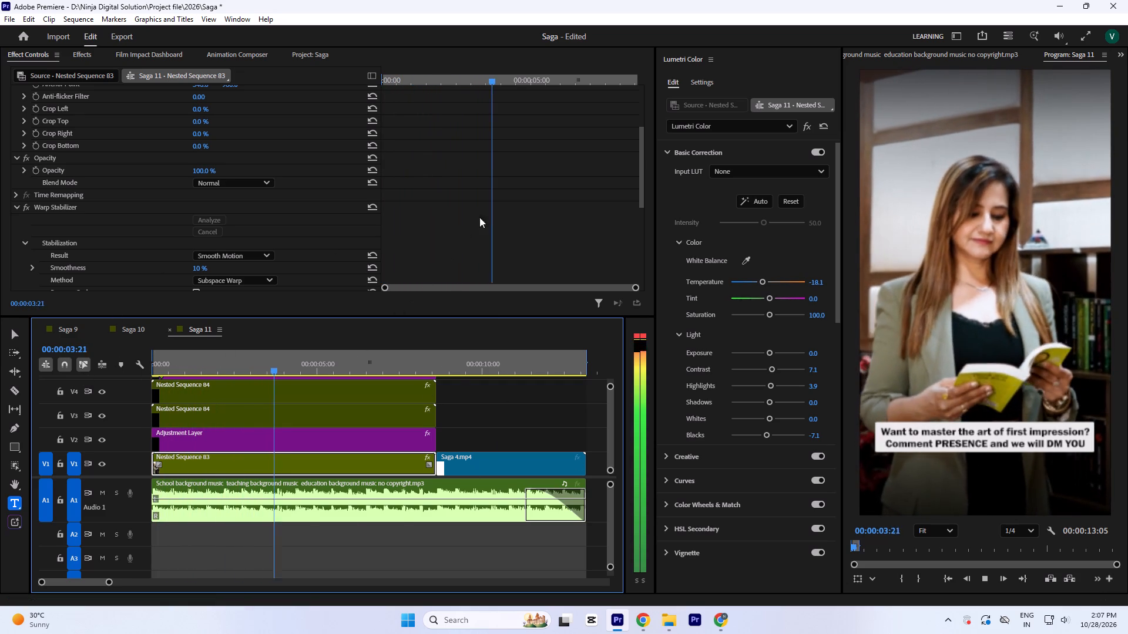
{"action": "scroll", "coordinate": [486, 210], "scroll_direction": "down", "scroll_amount": 7}
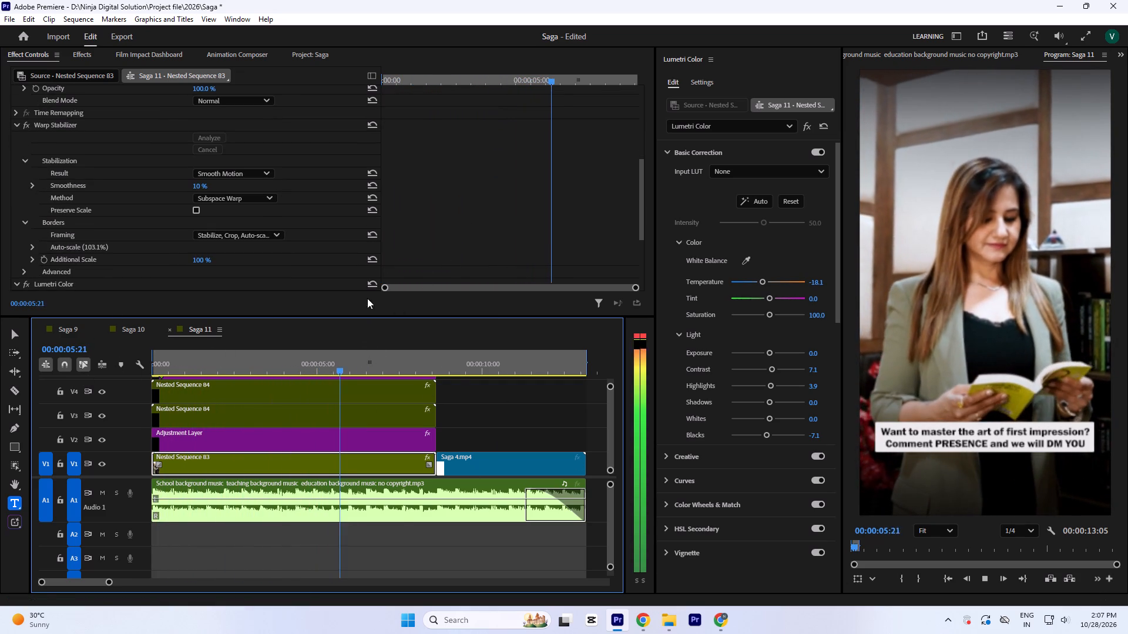
{"action": "key", "text": "space"}
Set the Lumetri temperature of the Nested Sequence 83 clip on V1 to -24.4 and preview it to 00:00:06:16.
{"action": "left_click", "coordinate": [324, 446]}
{"action": "left_click", "coordinate": [337, 454]}
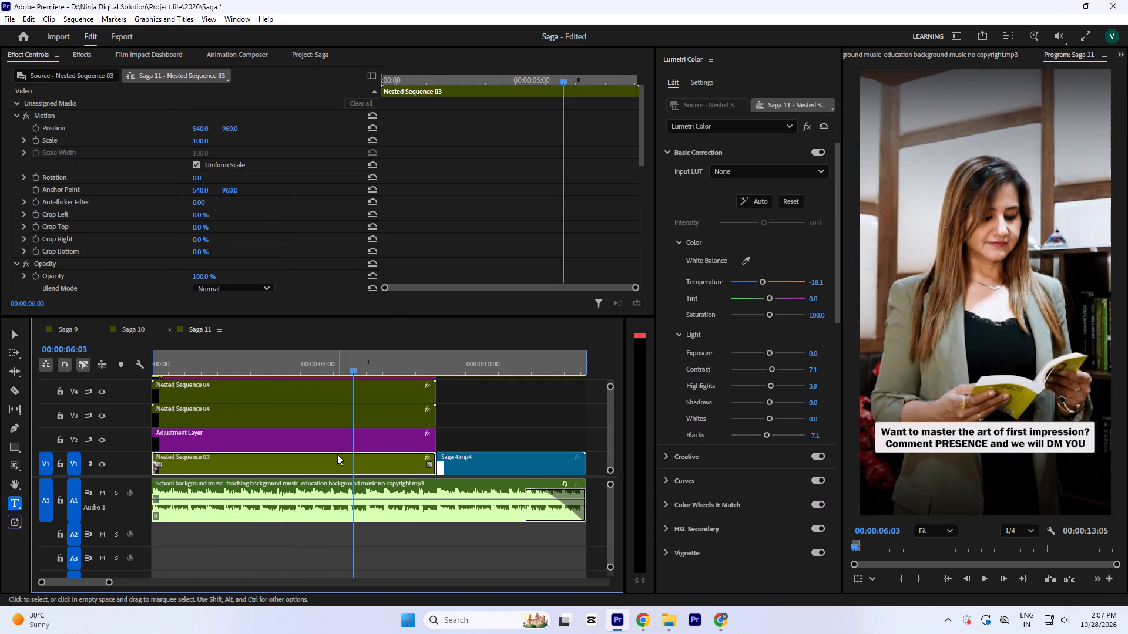
{"action": "left_click", "coordinate": [760, 283]}
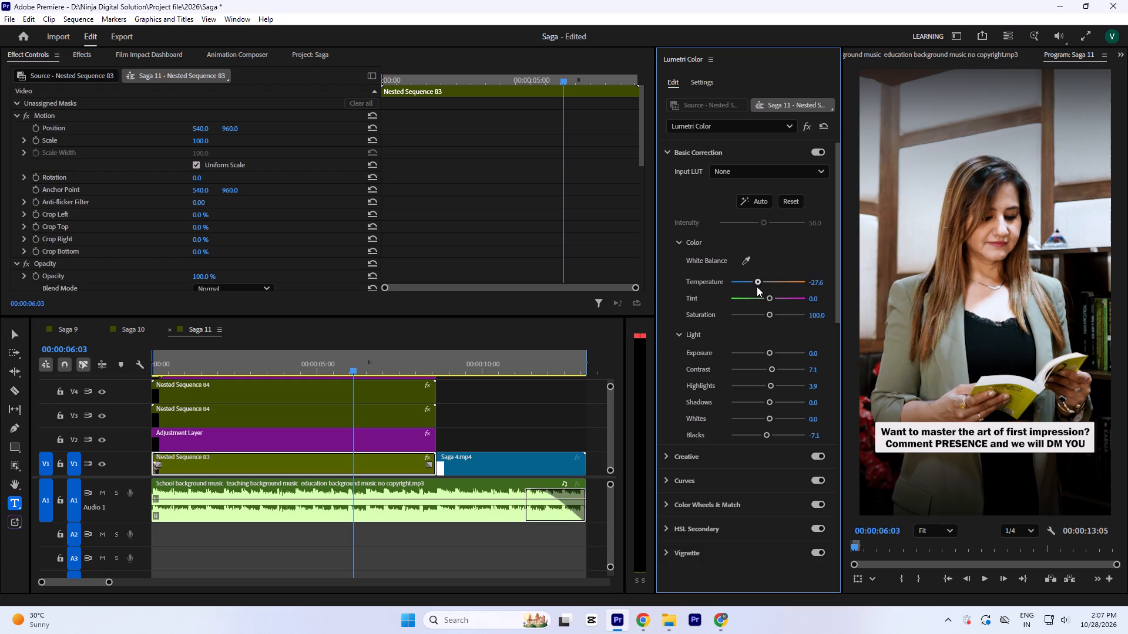
{"action": "key", "text": "space"}
{"action": "key", "text": "space"}
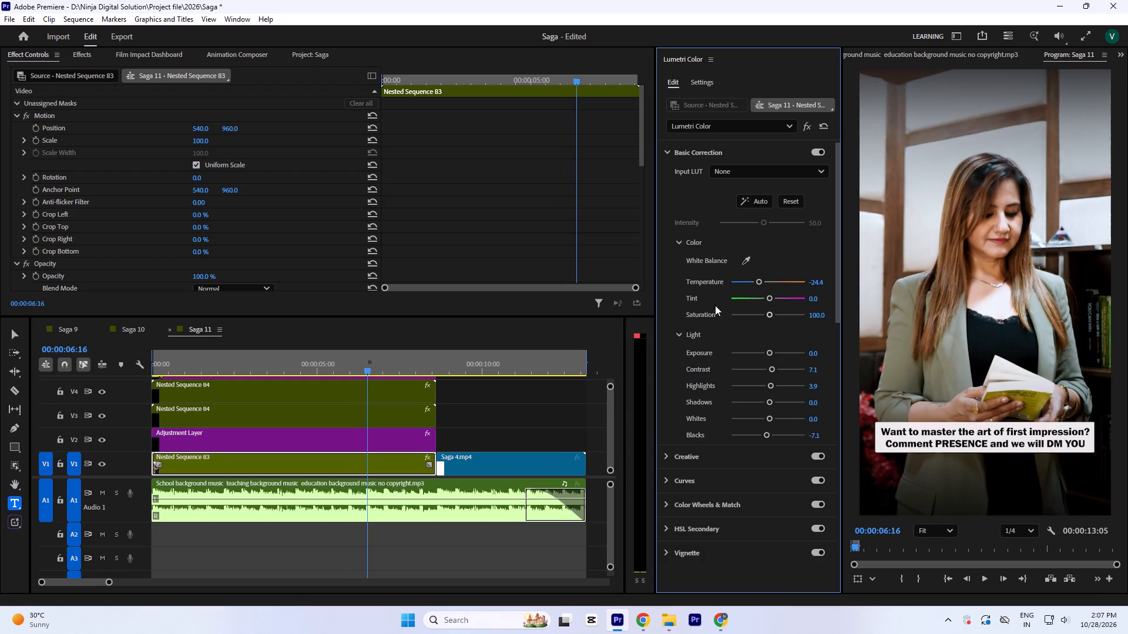
Lower the orange point of Nested Sequence 83's Hue vs Sat curve further, preview the change, and save the project.
{"action": "left_click", "coordinate": [699, 492]}
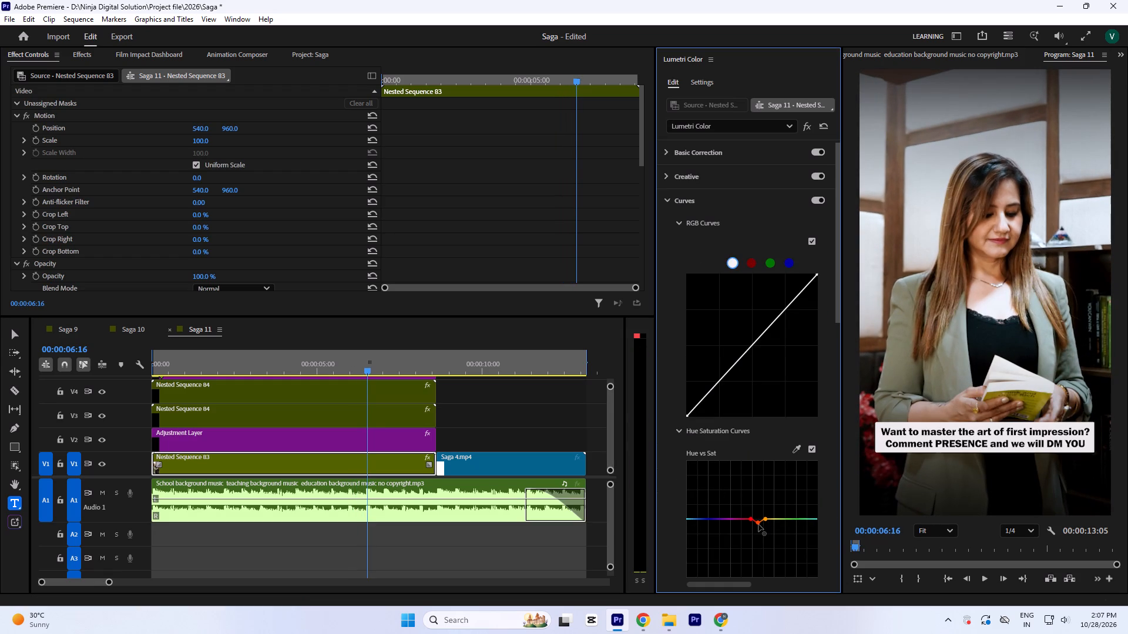
{"action": "left_click_drag", "start_coordinate": [758, 524], "coordinate": [758, 530]}
{"action": "left_click", "coordinate": [374, 356]}
{"action": "key", "text": "space"}
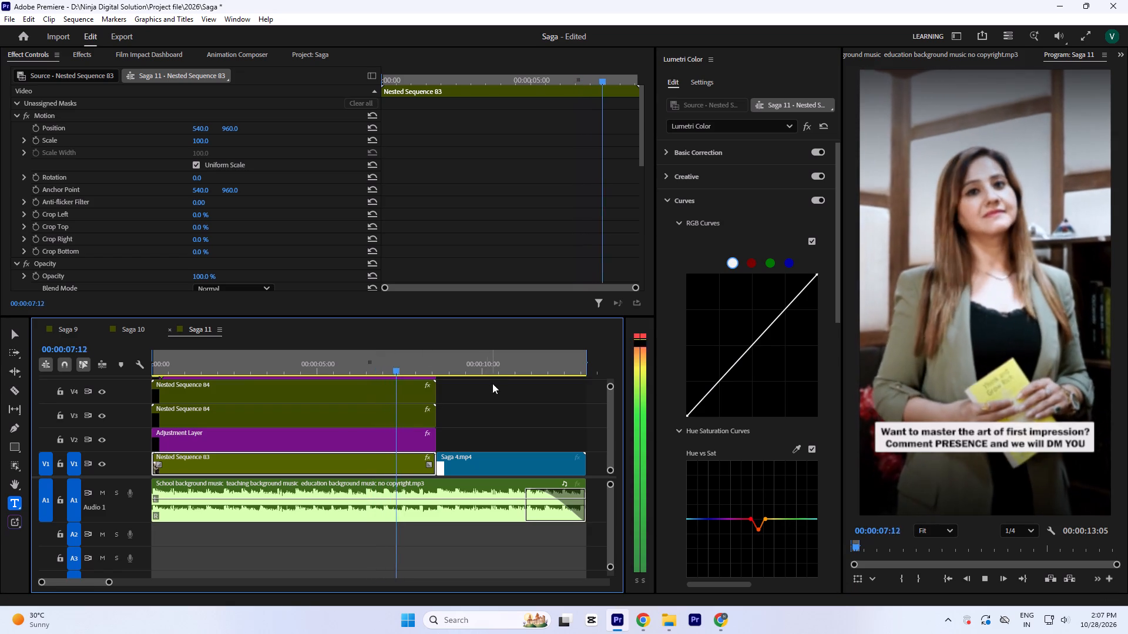
{"action": "key", "text": "space"}
{"action": "key", "text": "space"}
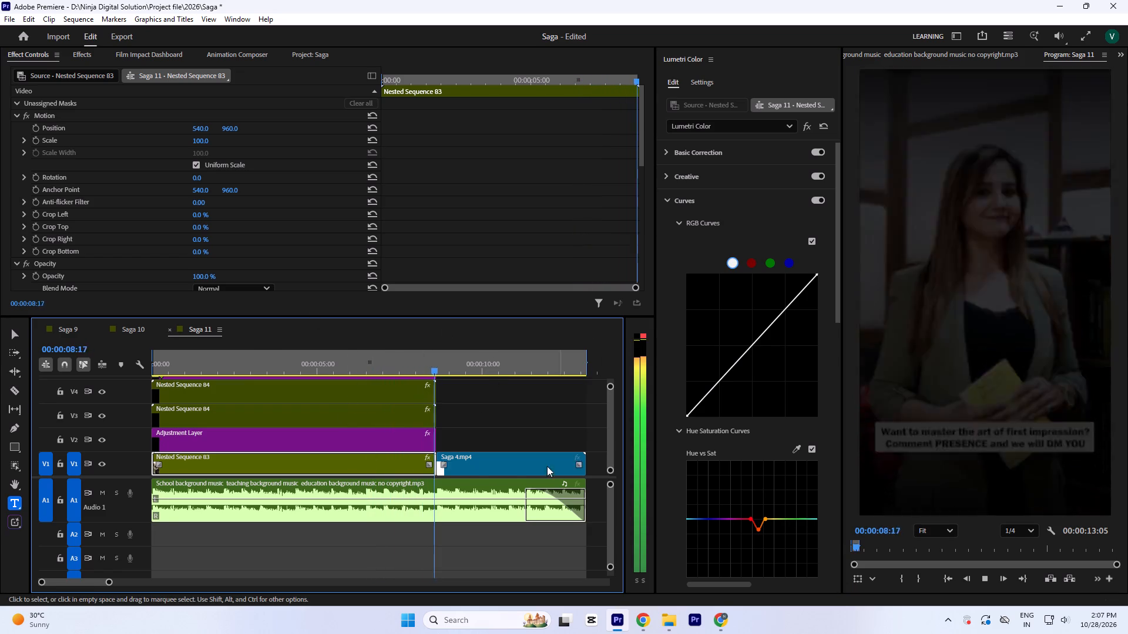
{"action": "key", "text": "ctrl+s"}
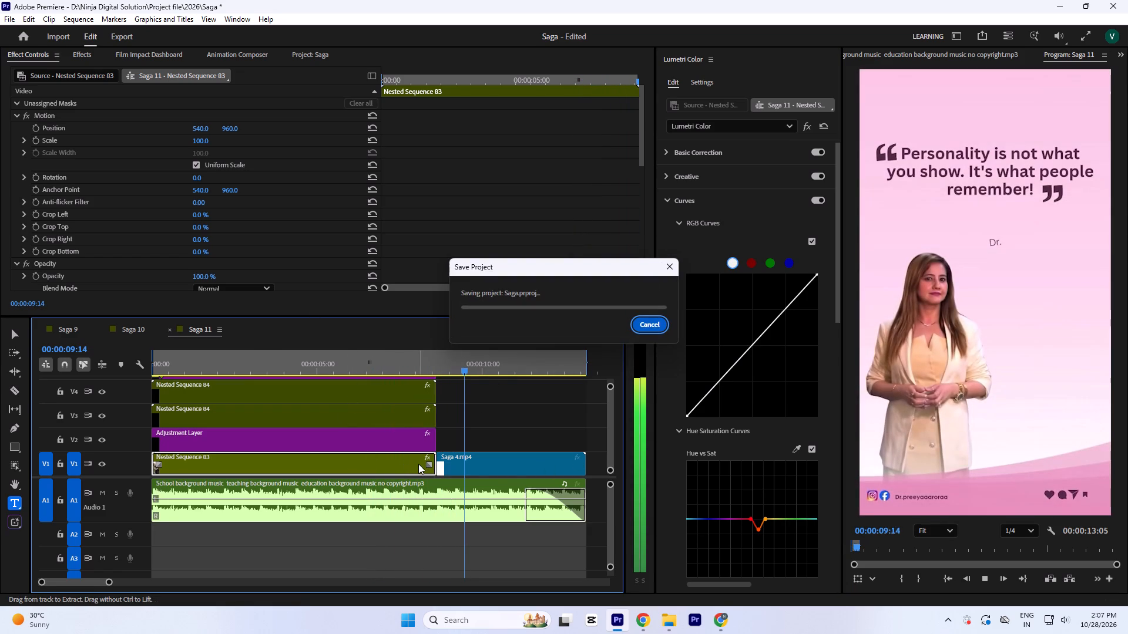
Move the rotated Nested Sequence 84 shadow clip on V4 along its track to just past the end of Saga 4.mp4.
{"action": "key", "text": "Return"}
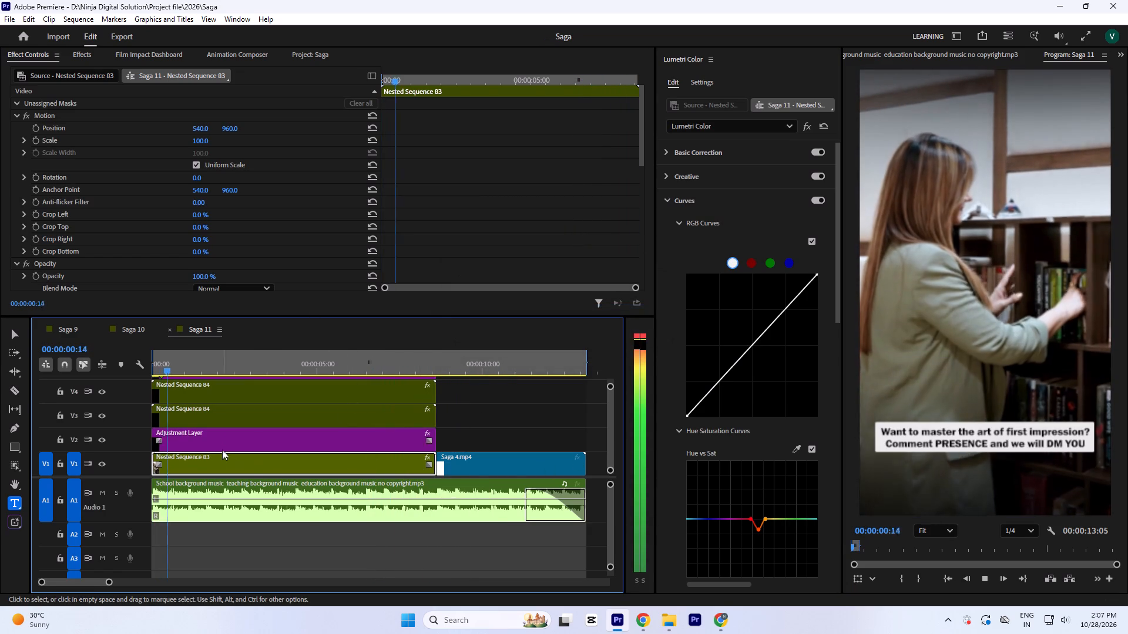
{"action": "key", "text": "space"}
{"action": "key", "text": "grave"}
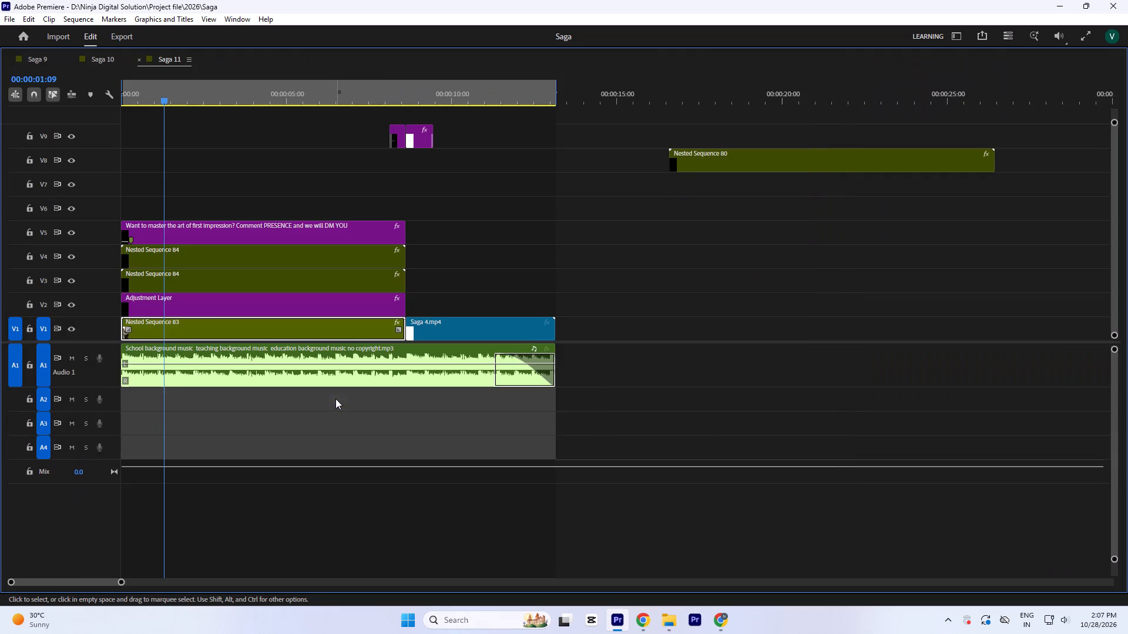
{"action": "left_click", "coordinate": [202, 251]}
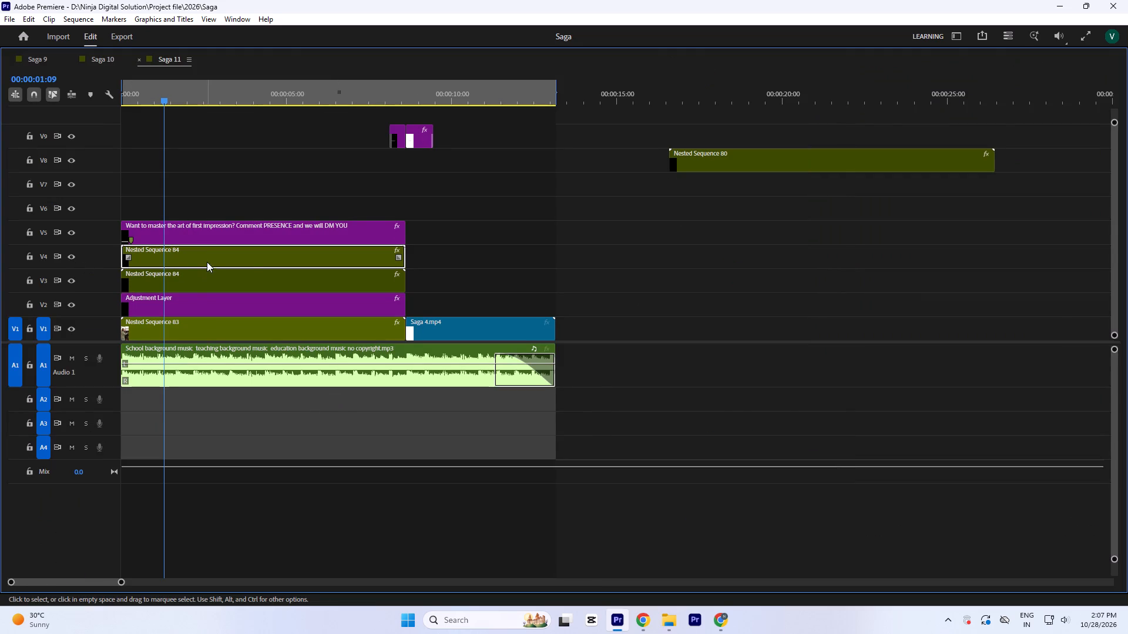
{"action": "left_click_drag", "start_coordinate": [207, 262], "coordinate": [664, 268]}
{"action": "key", "text": "grave"}
Play Saga 11 from the start to check the picture without the upper shadow, stopping at 00:00:04:14.
{"action": "key", "text": "Return"}
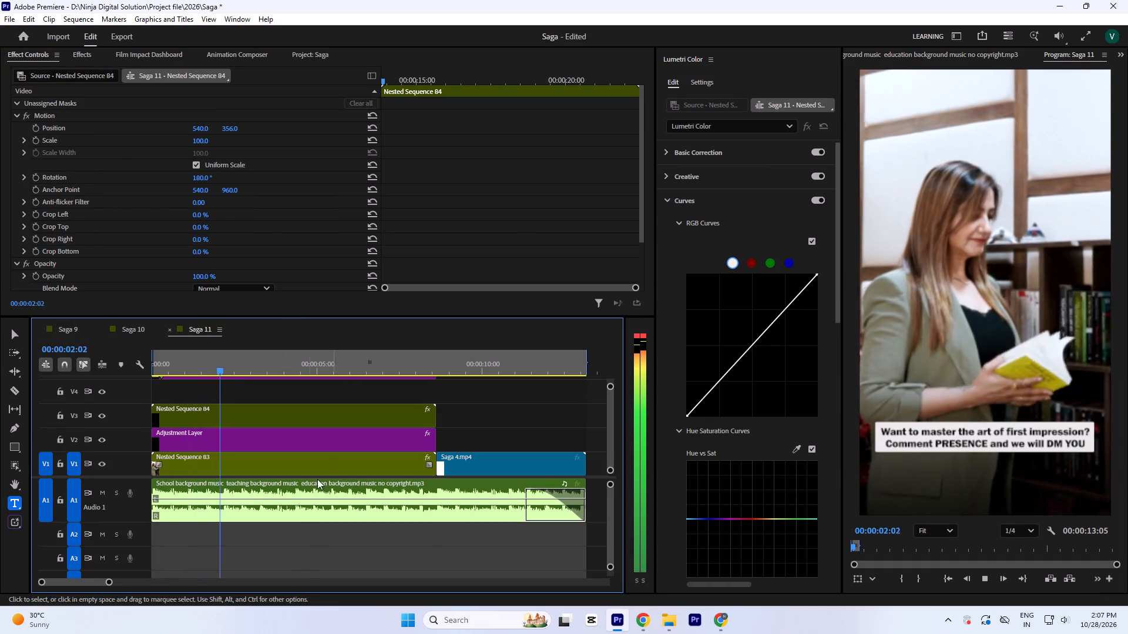
{"action": "key", "text": "space"}
{"action": "key", "text": "space"}
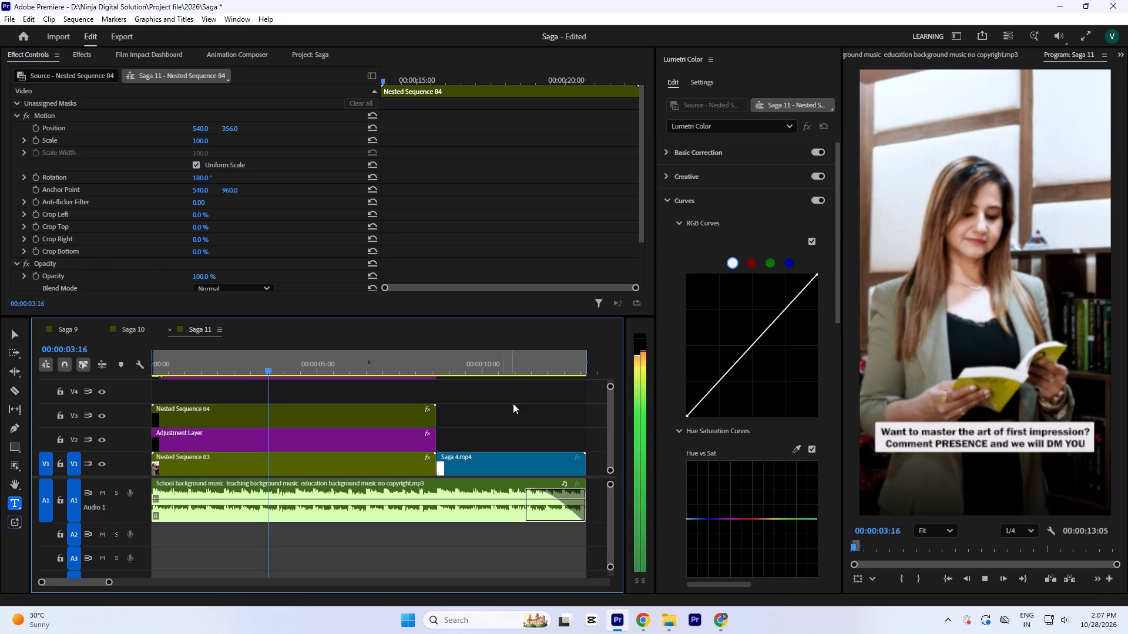
{"action": "key", "text": "space"}
{"action": "key", "text": "space"}
{"action": "key", "text": "space"}
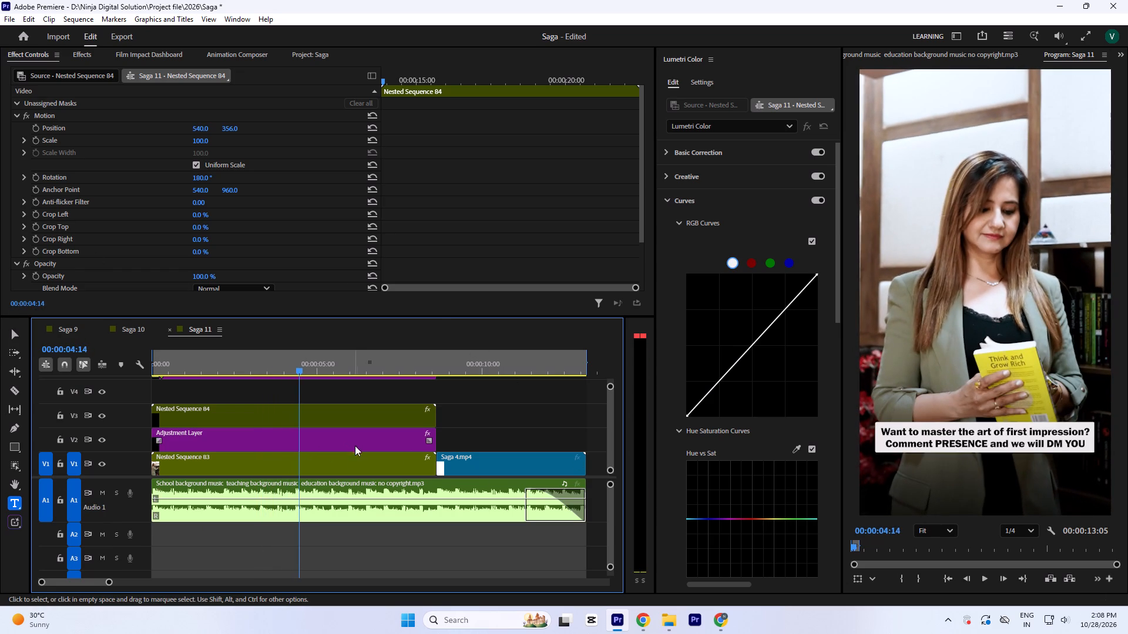
Set the Lumetri highlights to 5.5 and whites to -0.8 on the Nested Sequence 83 clip.
{"action": "left_click", "coordinate": [335, 459]}
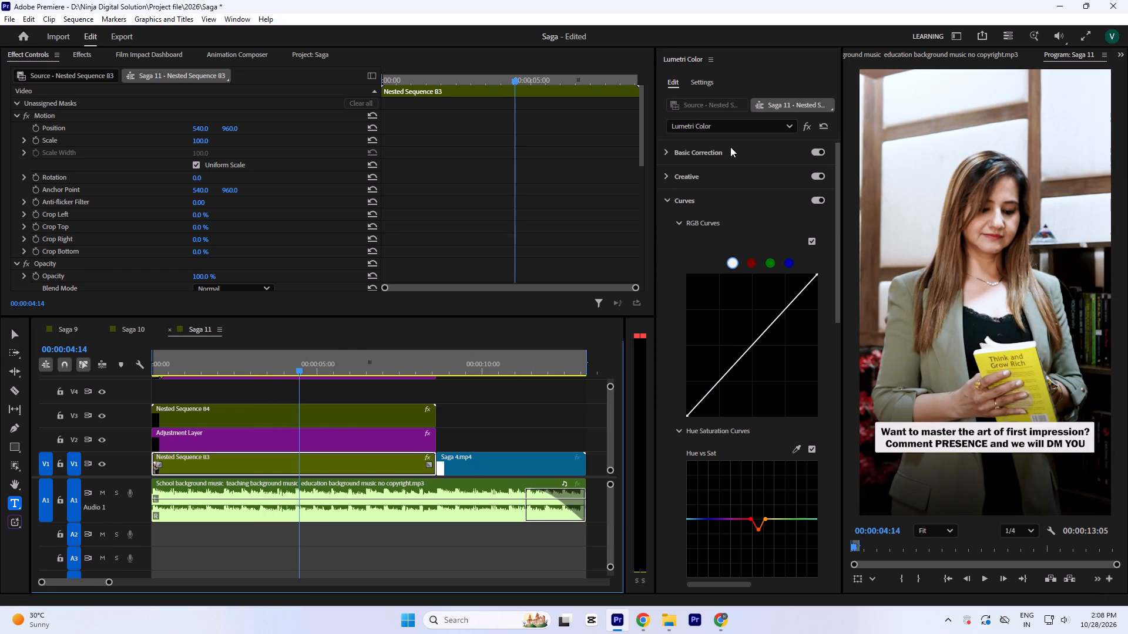
{"action": "left_click", "coordinate": [730, 147]}
{"action": "left_click", "coordinate": [771, 386]}
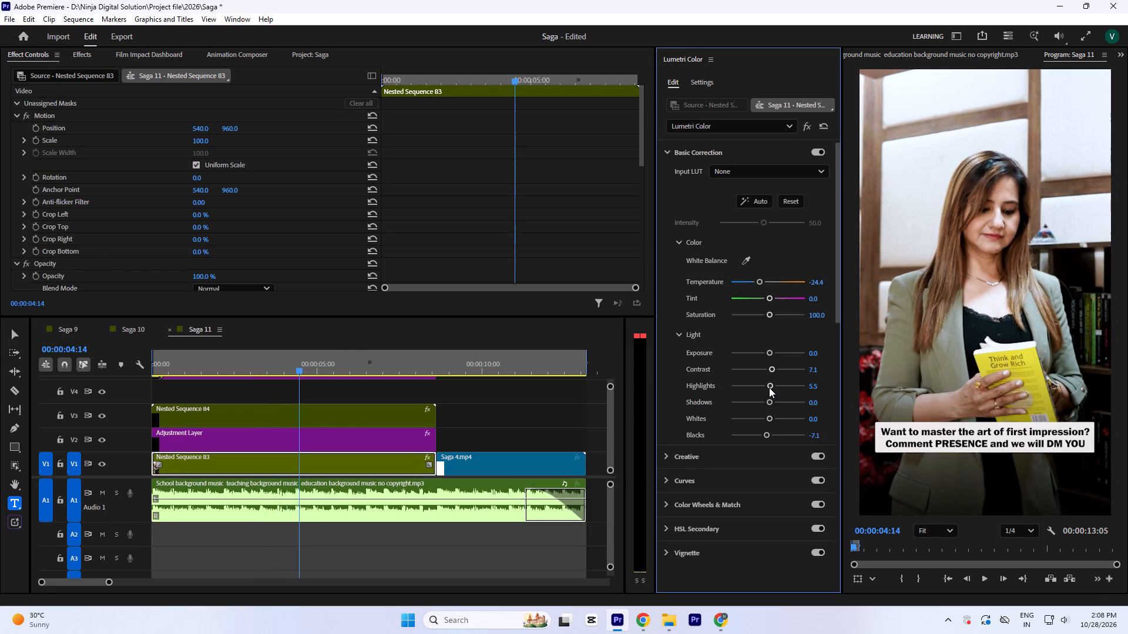
{"action": "left_click", "coordinate": [767, 419]}
Play back the regraded reel and save the project, leaving the playhead at 00:00:01:01.
{"action": "key", "text": "space"}
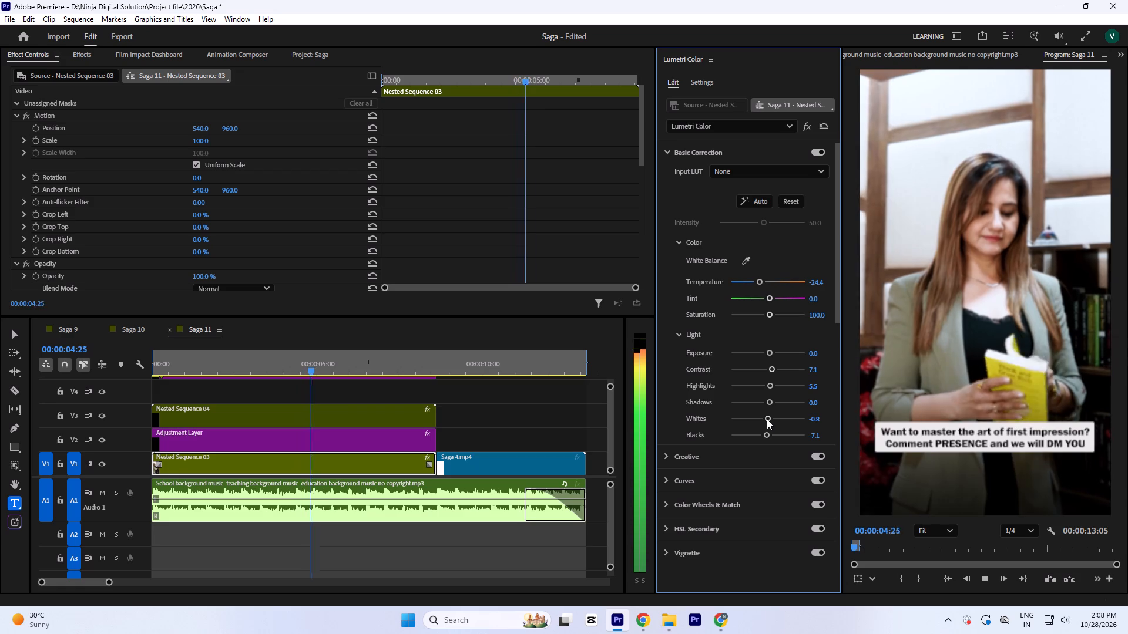
{"action": "key", "text": "space"}
{"action": "key", "text": "space"}
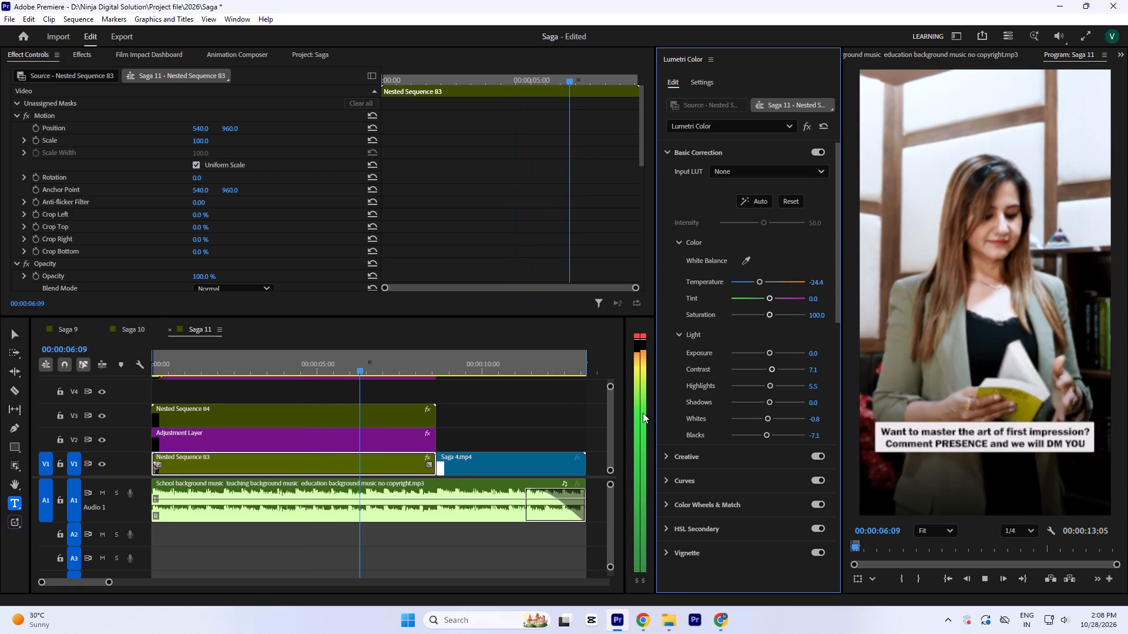
{"action": "key", "text": "space"}
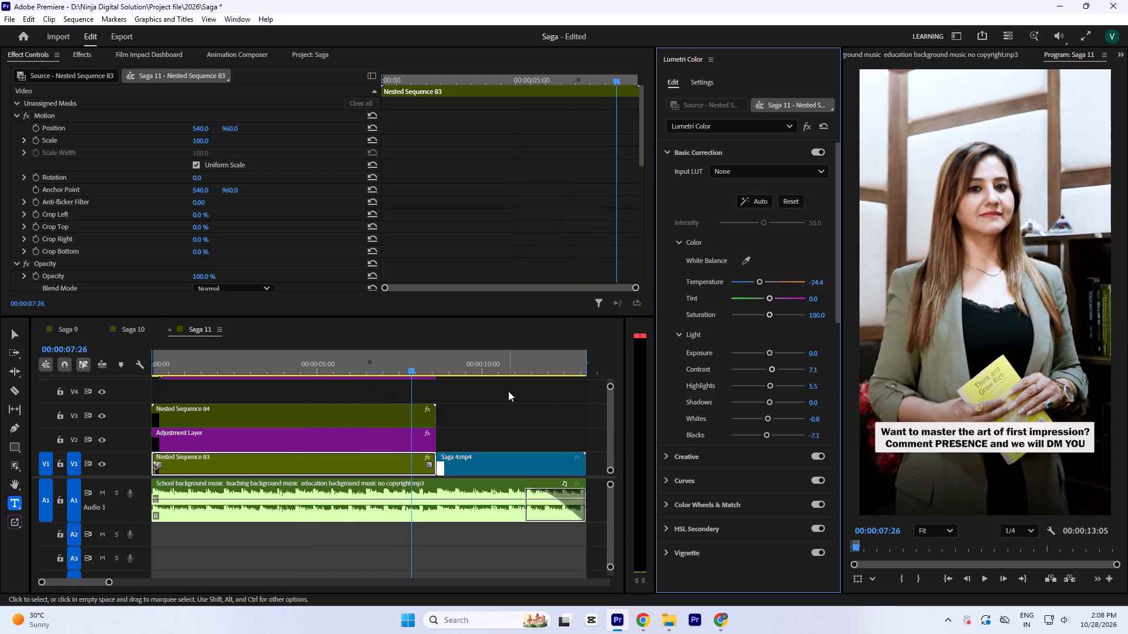
{"action": "key", "text": "space"}
{"action": "key", "text": "Return"}
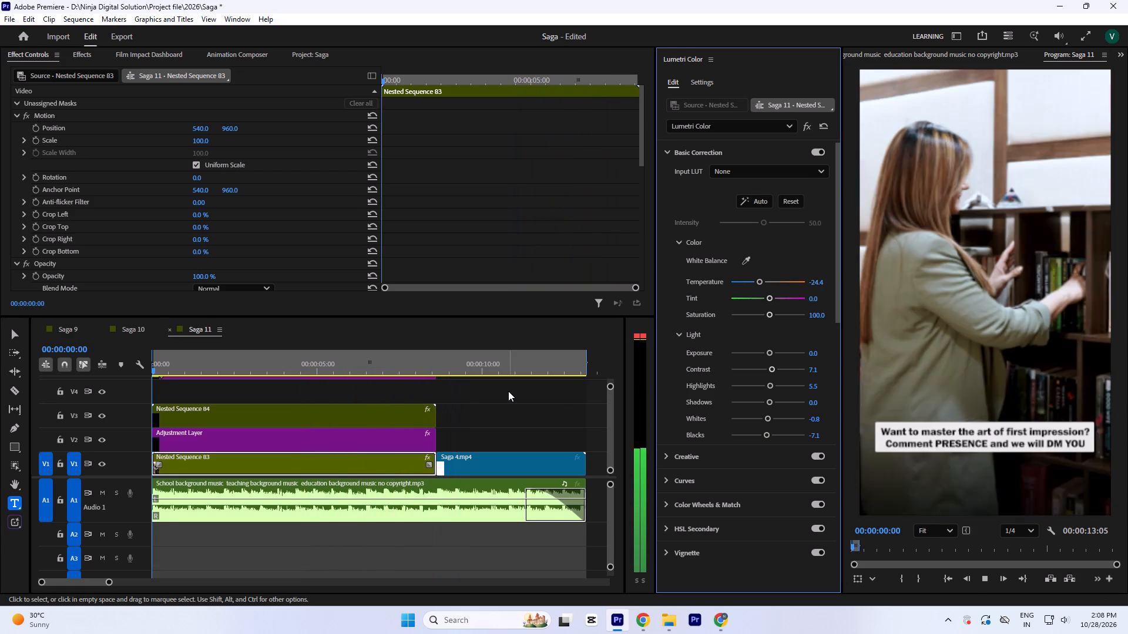
{"action": "key", "text": "space"}
{"action": "key", "text": "ctrl+s"}
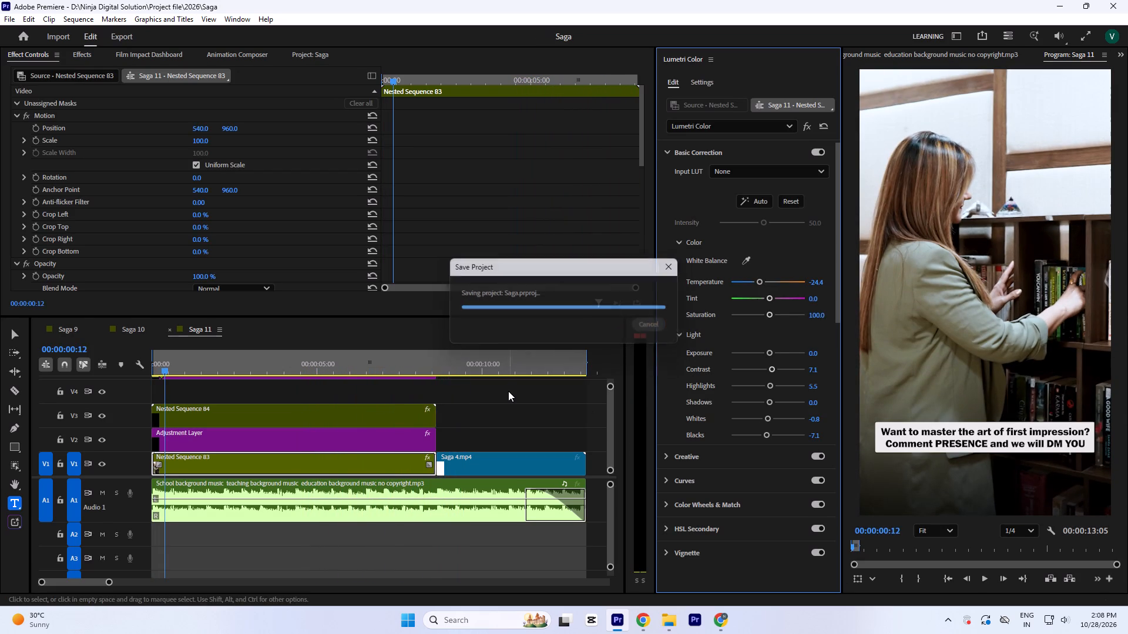
{"action": "key", "text": "space"}
{"action": "key", "text": "space"}
{"action": "key", "text": "space"}
{"action": "key", "text": "space"}
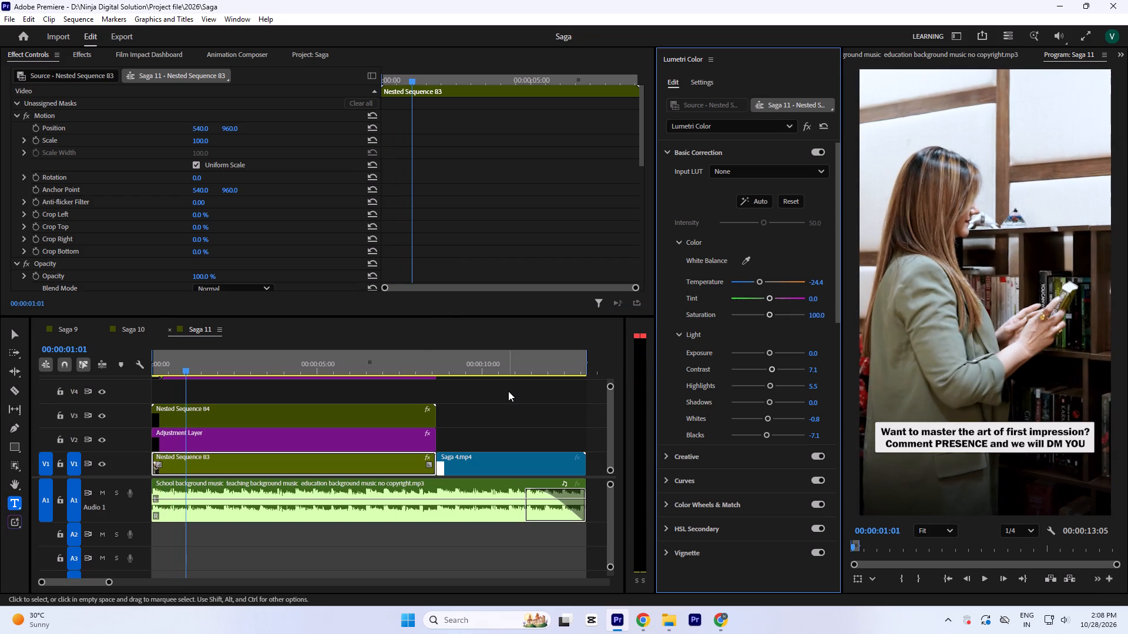
Open the export settings for Saga 11.mp4 and go to its H.264 video settings.
{"action": "key", "text": "ctrl+m"}
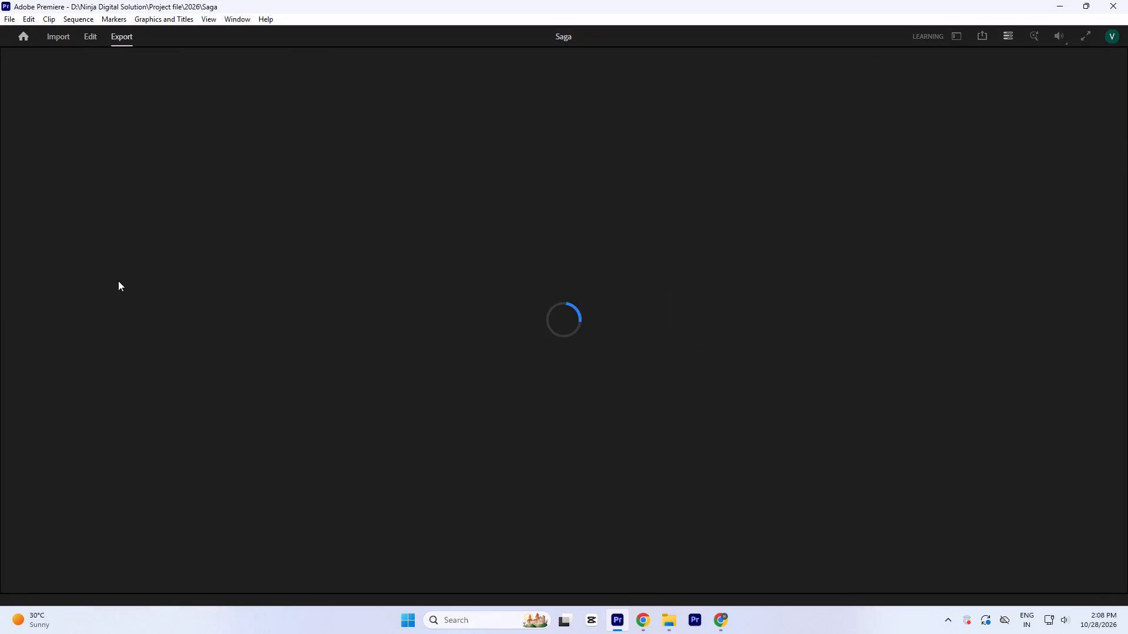
{"action": "left_click", "coordinate": [725, 322]}
{"action": "scroll", "coordinate": [217, 375], "scroll_direction": "down", "scroll_amount": 3}
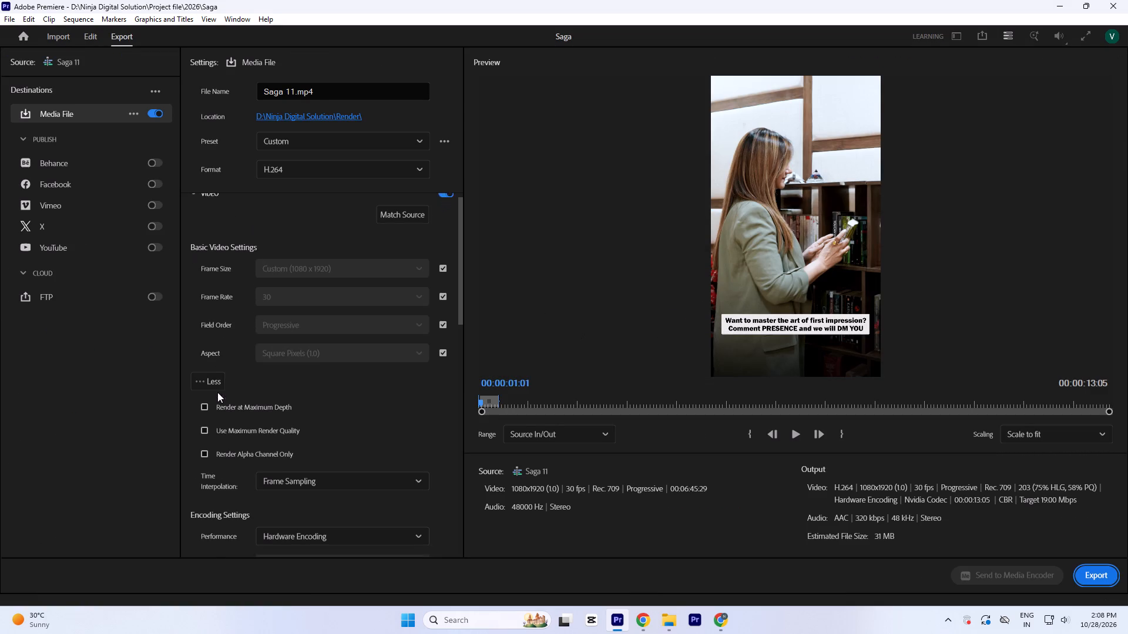
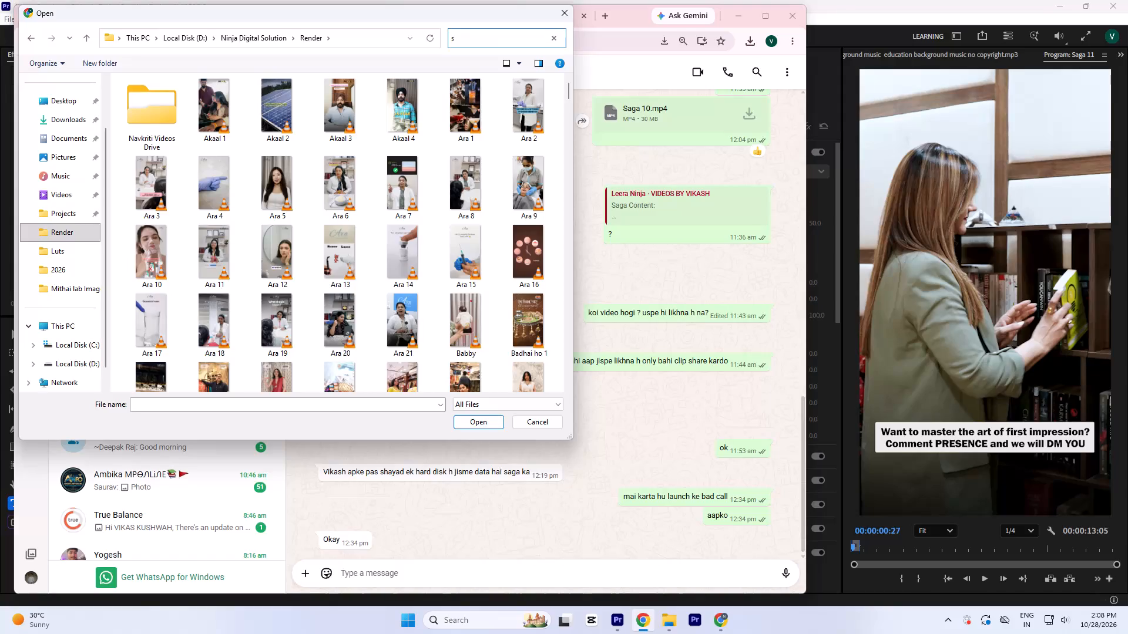
Search the Render folder for "saga" to find the rendered Saga video to attach to the WhatsApp chat.
{"action": "type", "text": "aga"}
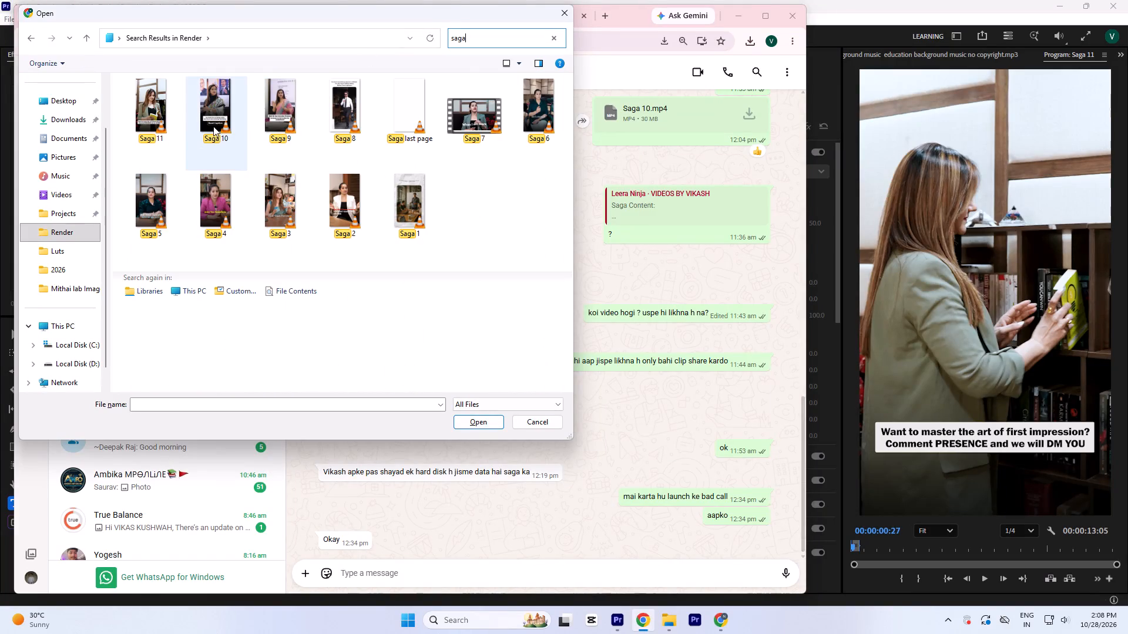